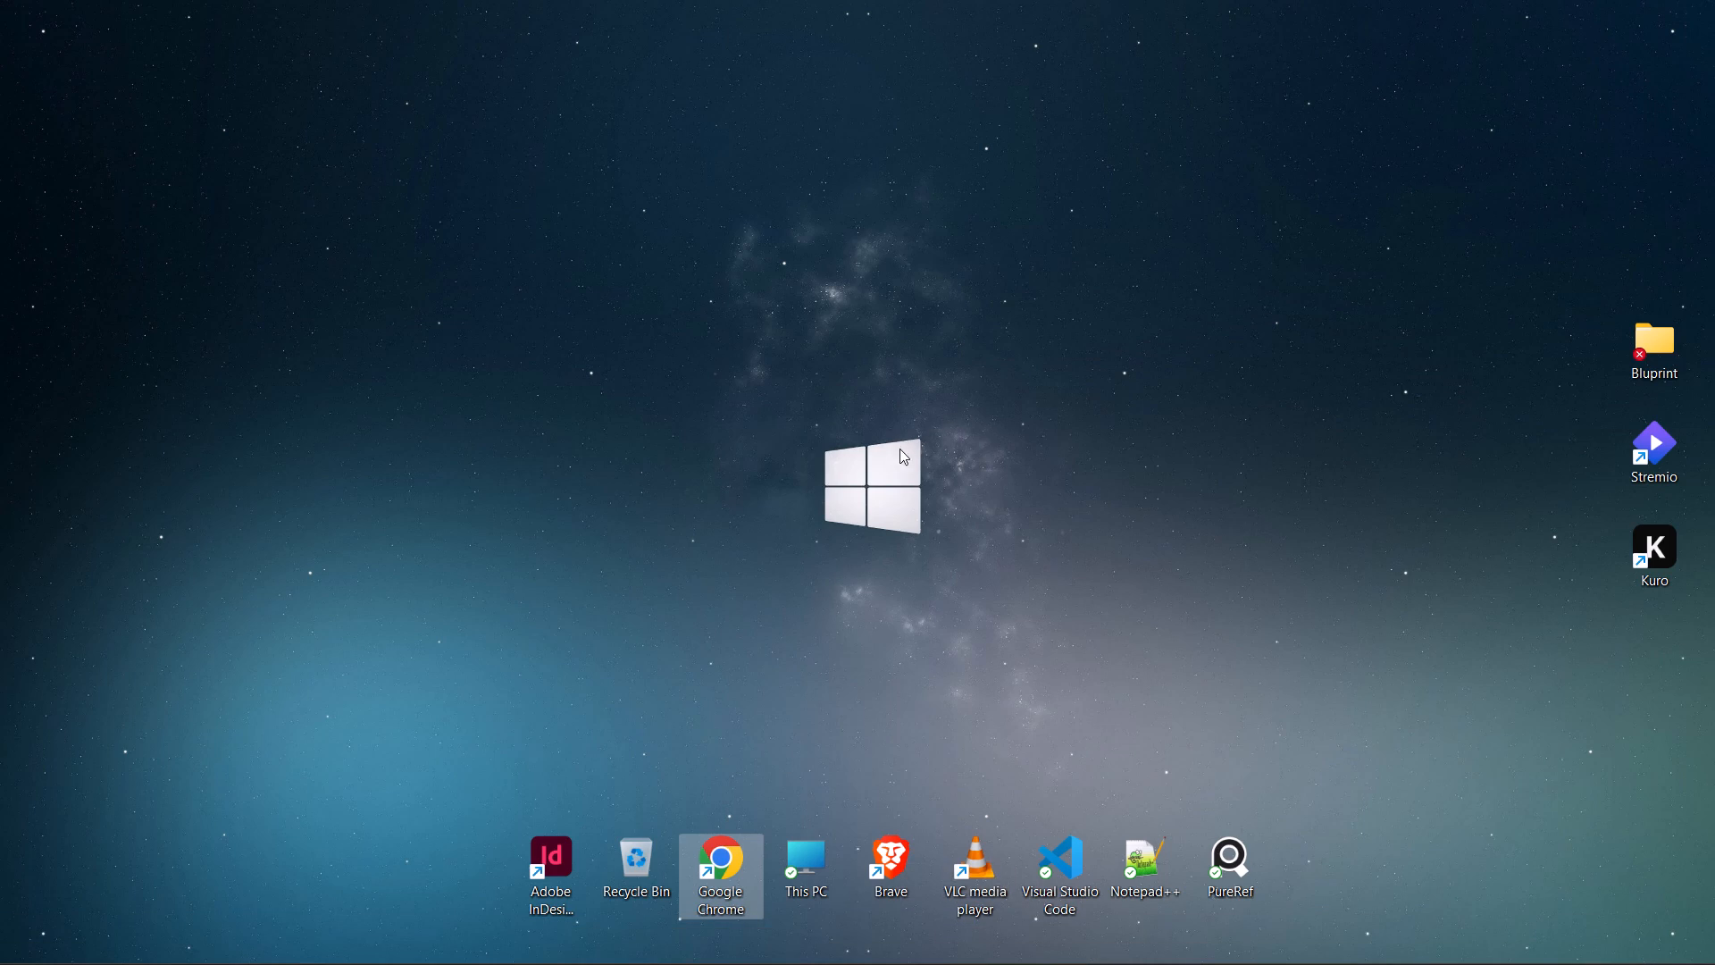
Search the computer for "ill" and launch Adobe Illustrator 2021.
right_click(1151, 538)
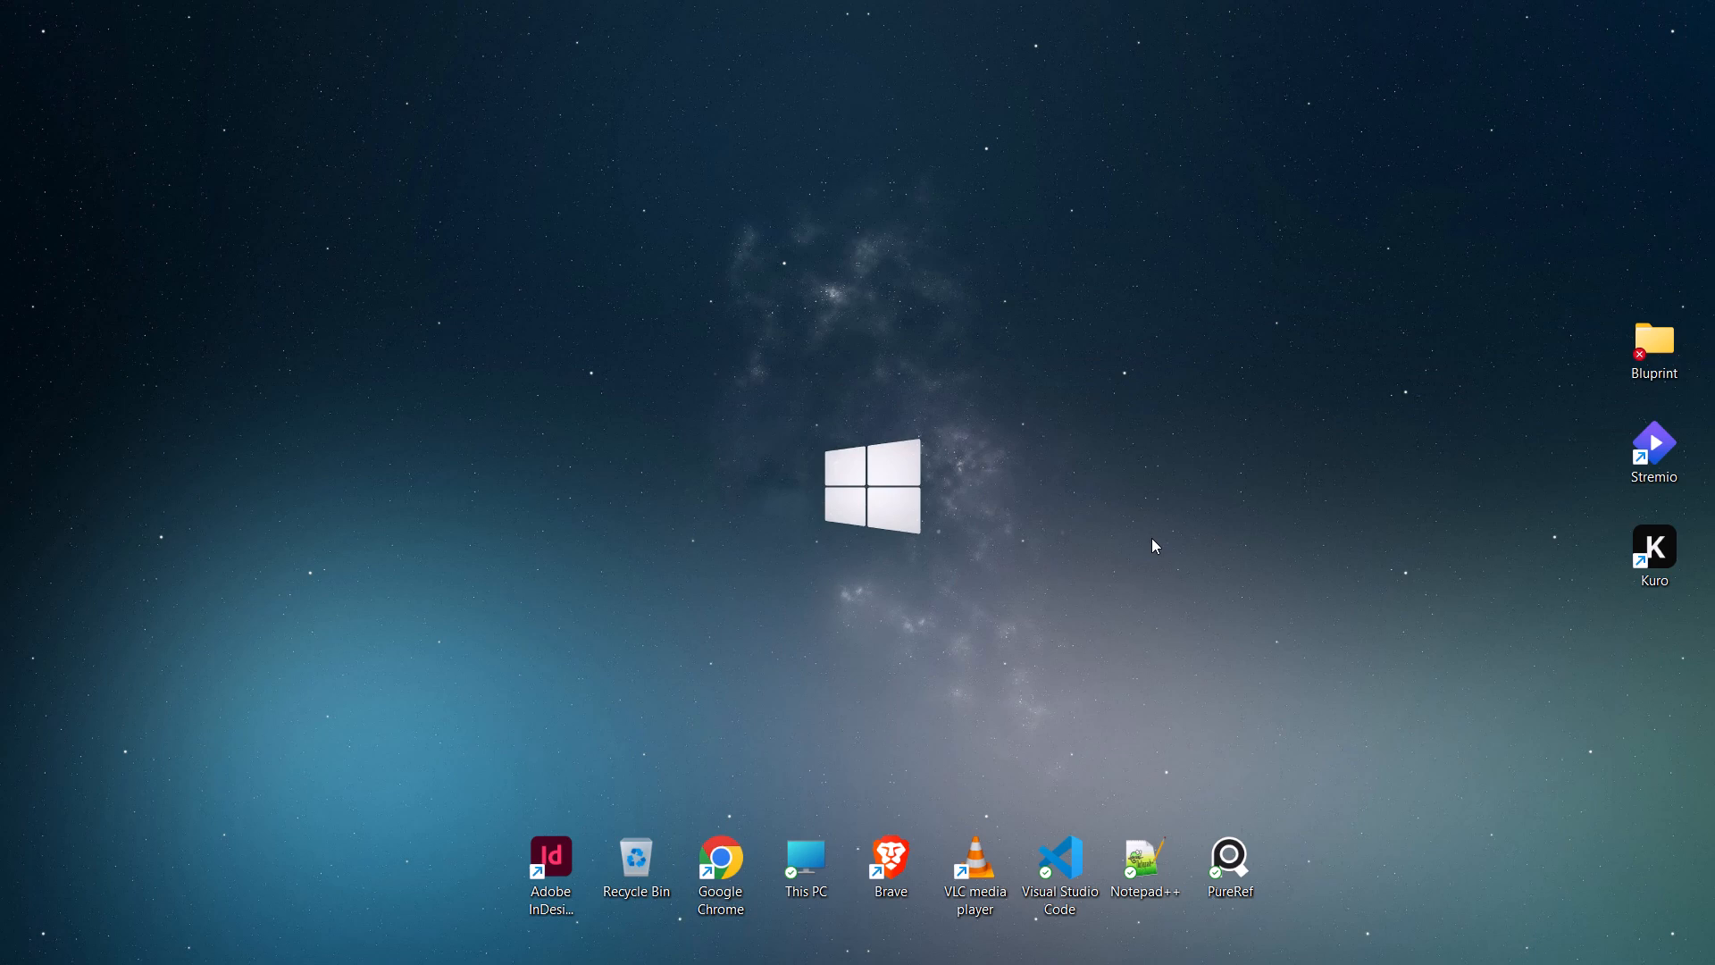
key("i")
left_click(690, 532)
type("ill")
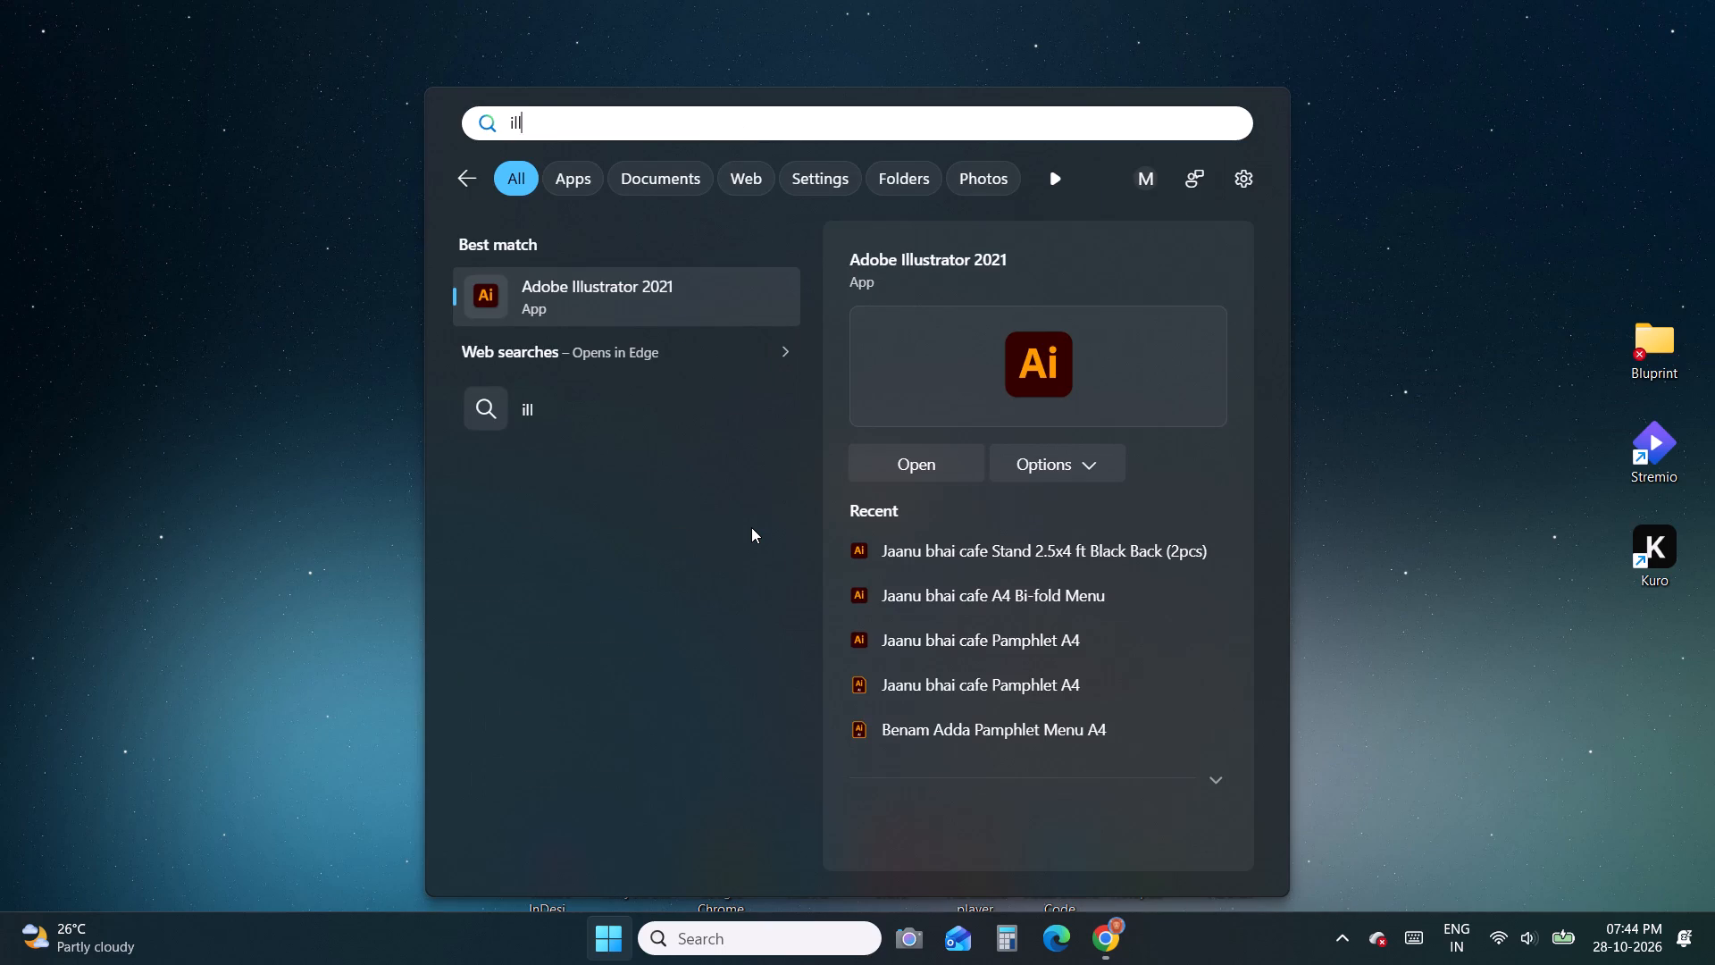
key("Return")
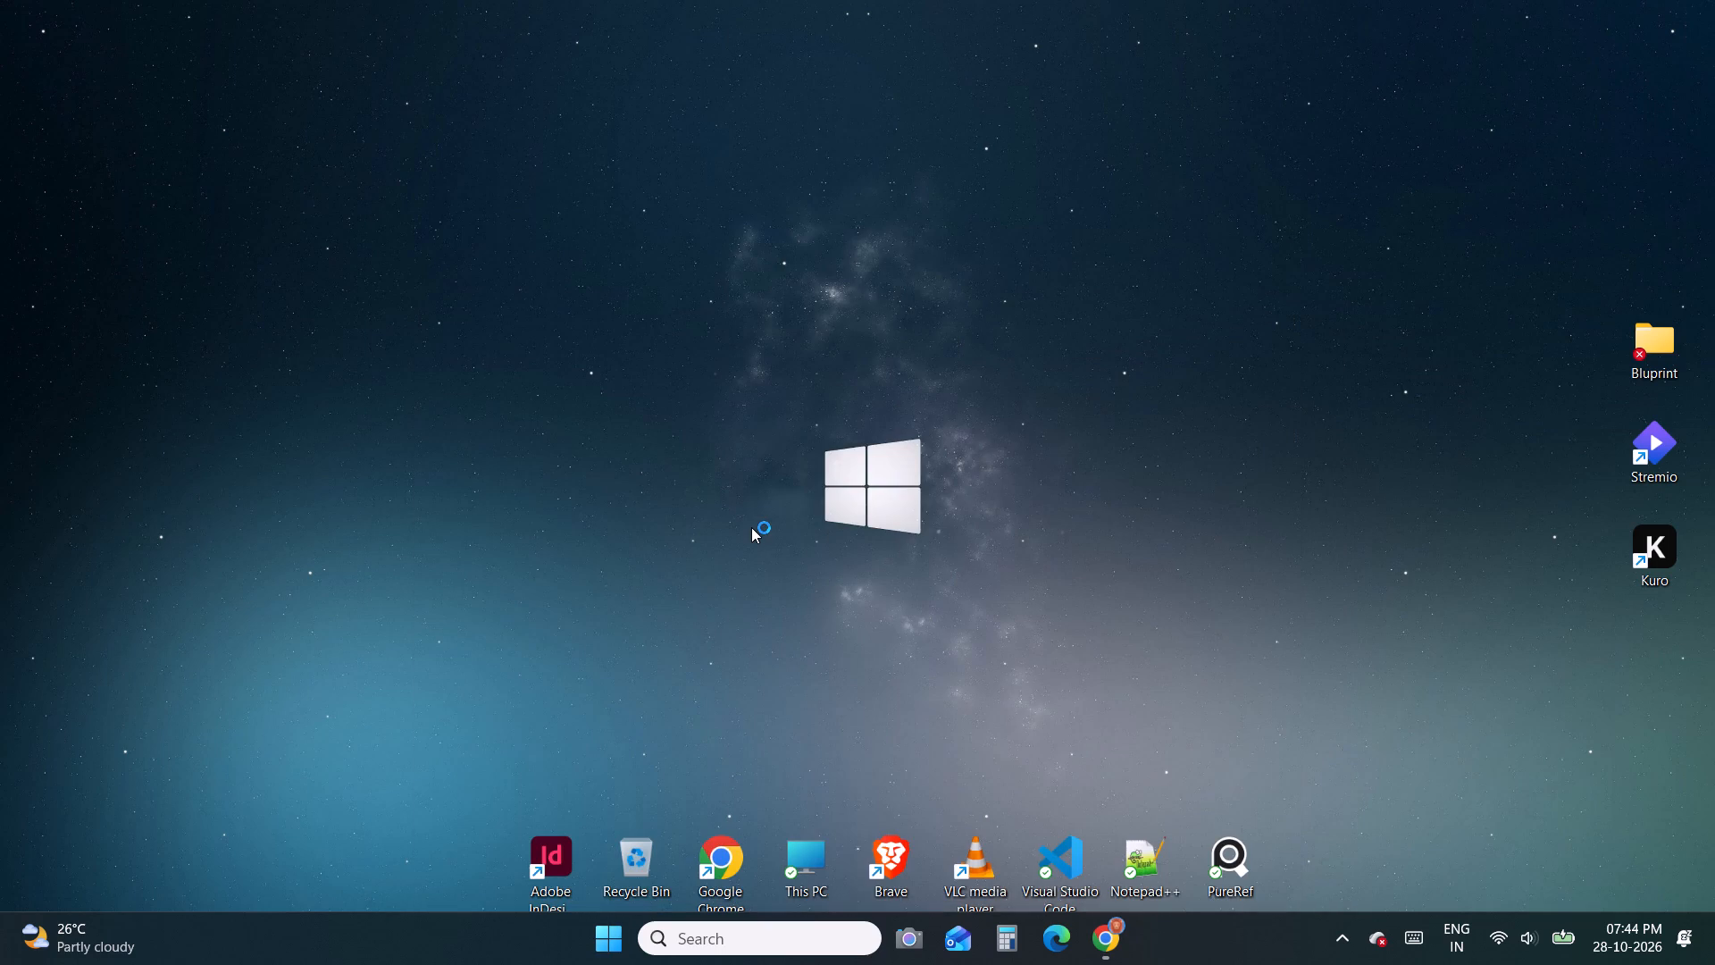
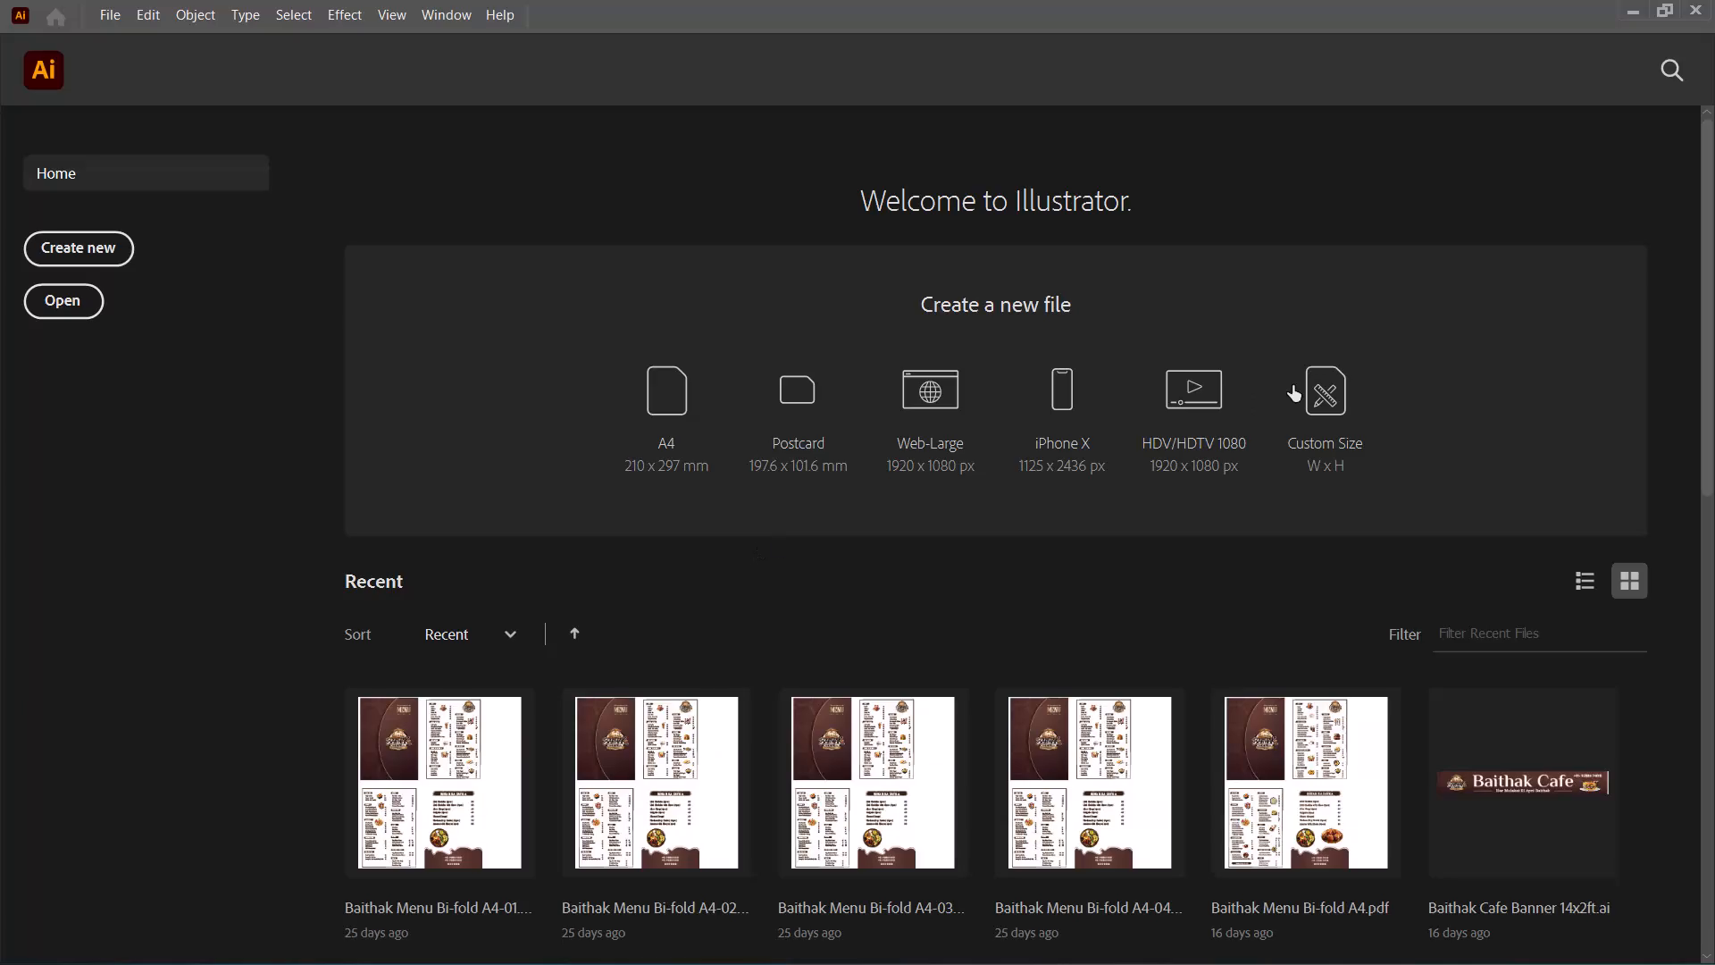
Open the new document settings for a custom-size file.
left_click(1318, 391)
left_click(1318, 417)
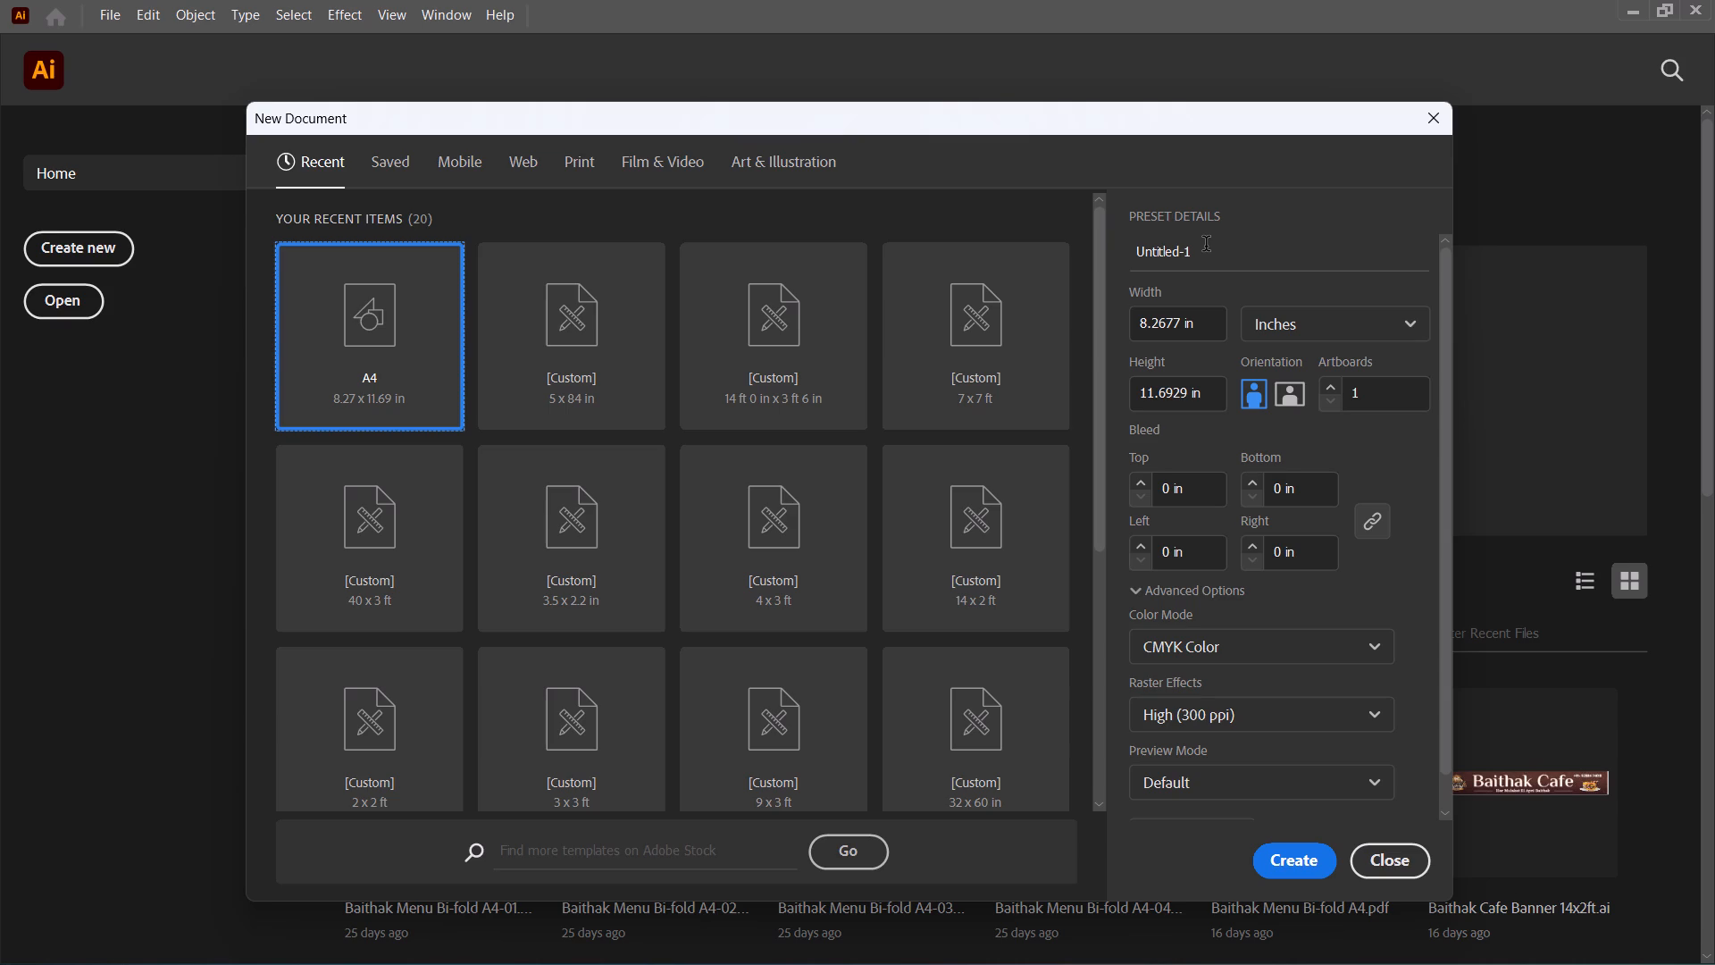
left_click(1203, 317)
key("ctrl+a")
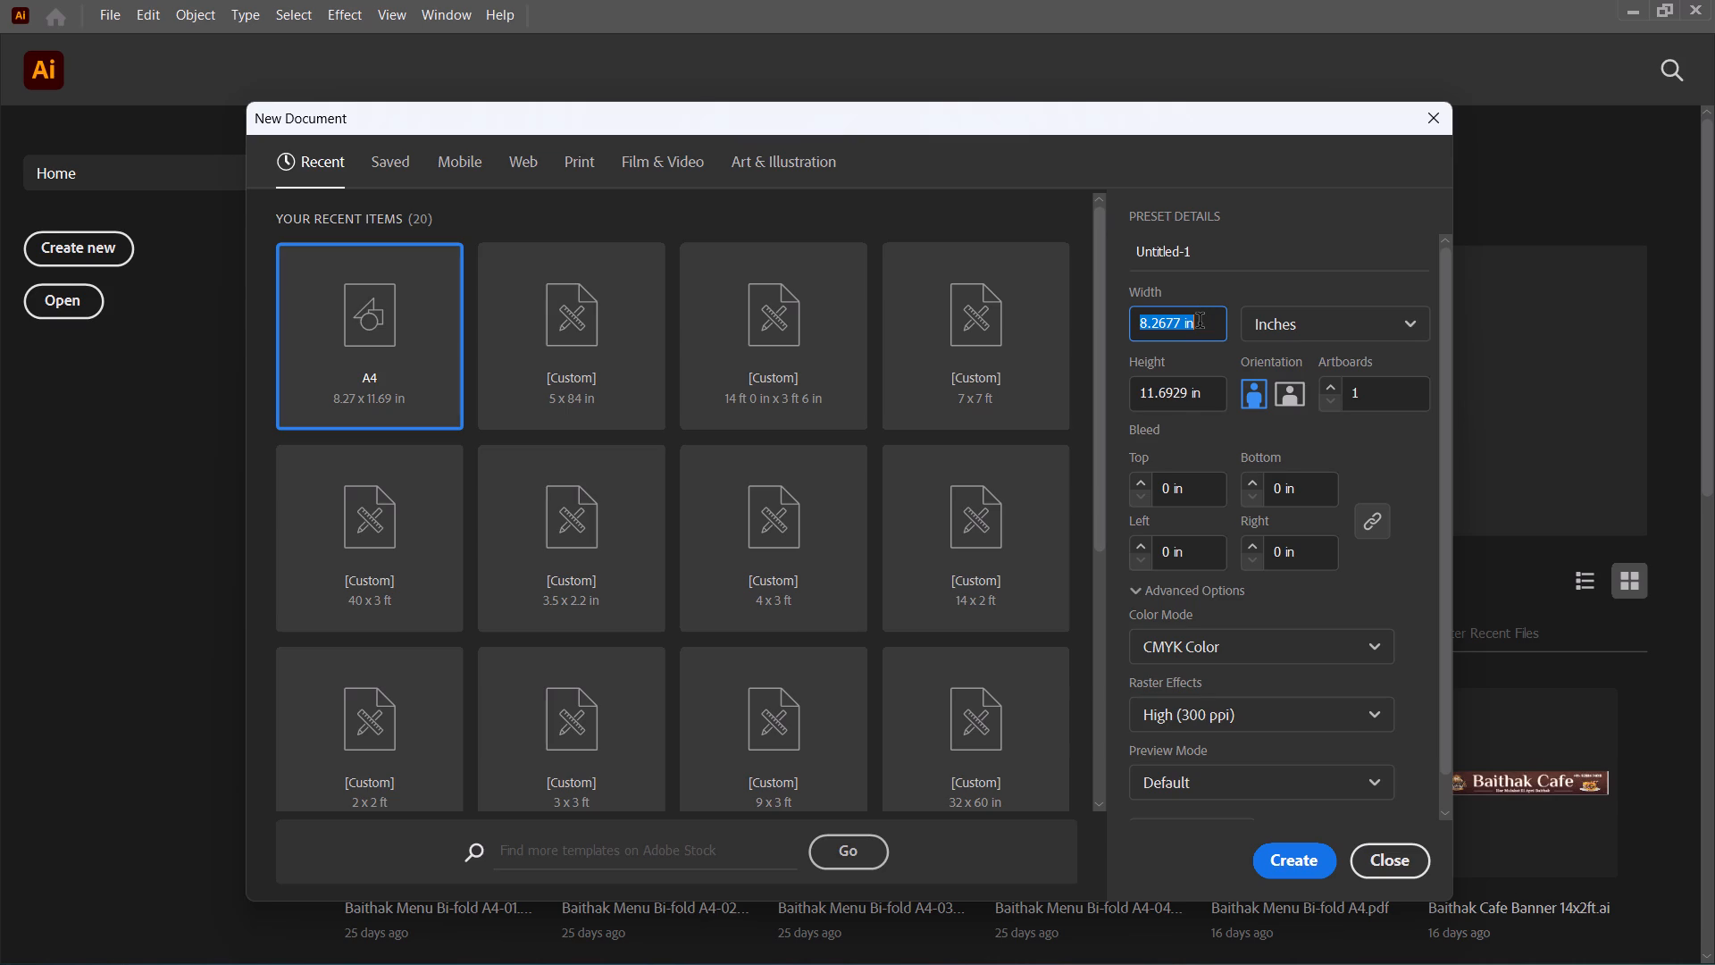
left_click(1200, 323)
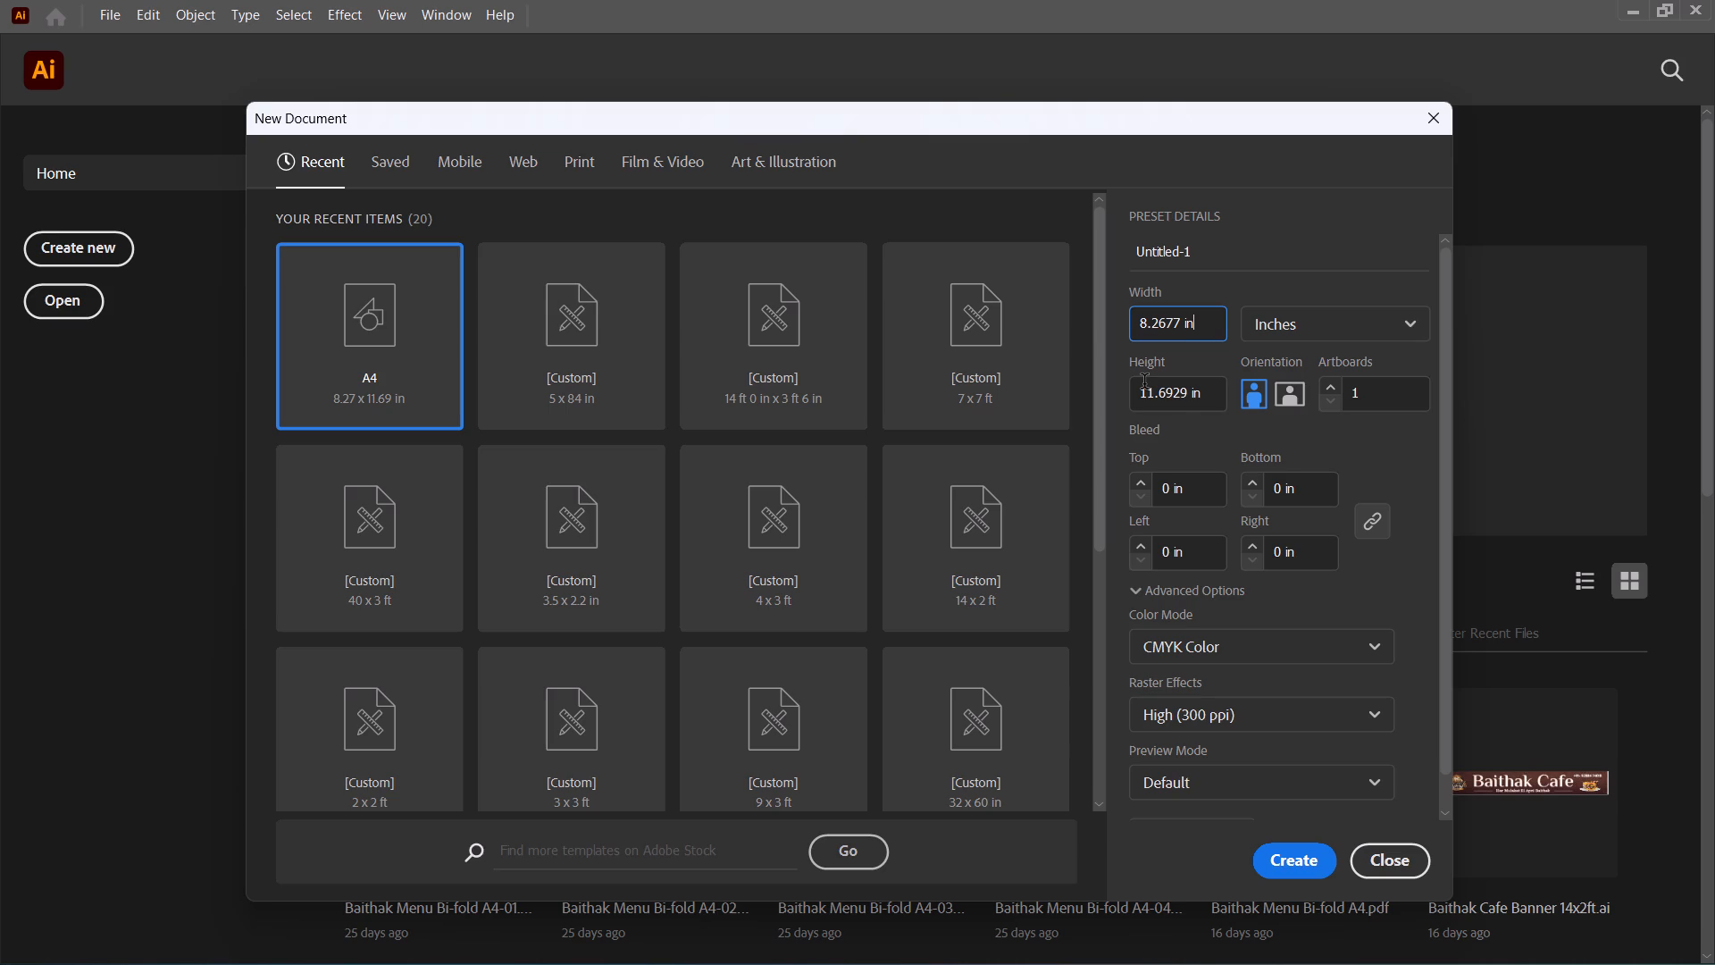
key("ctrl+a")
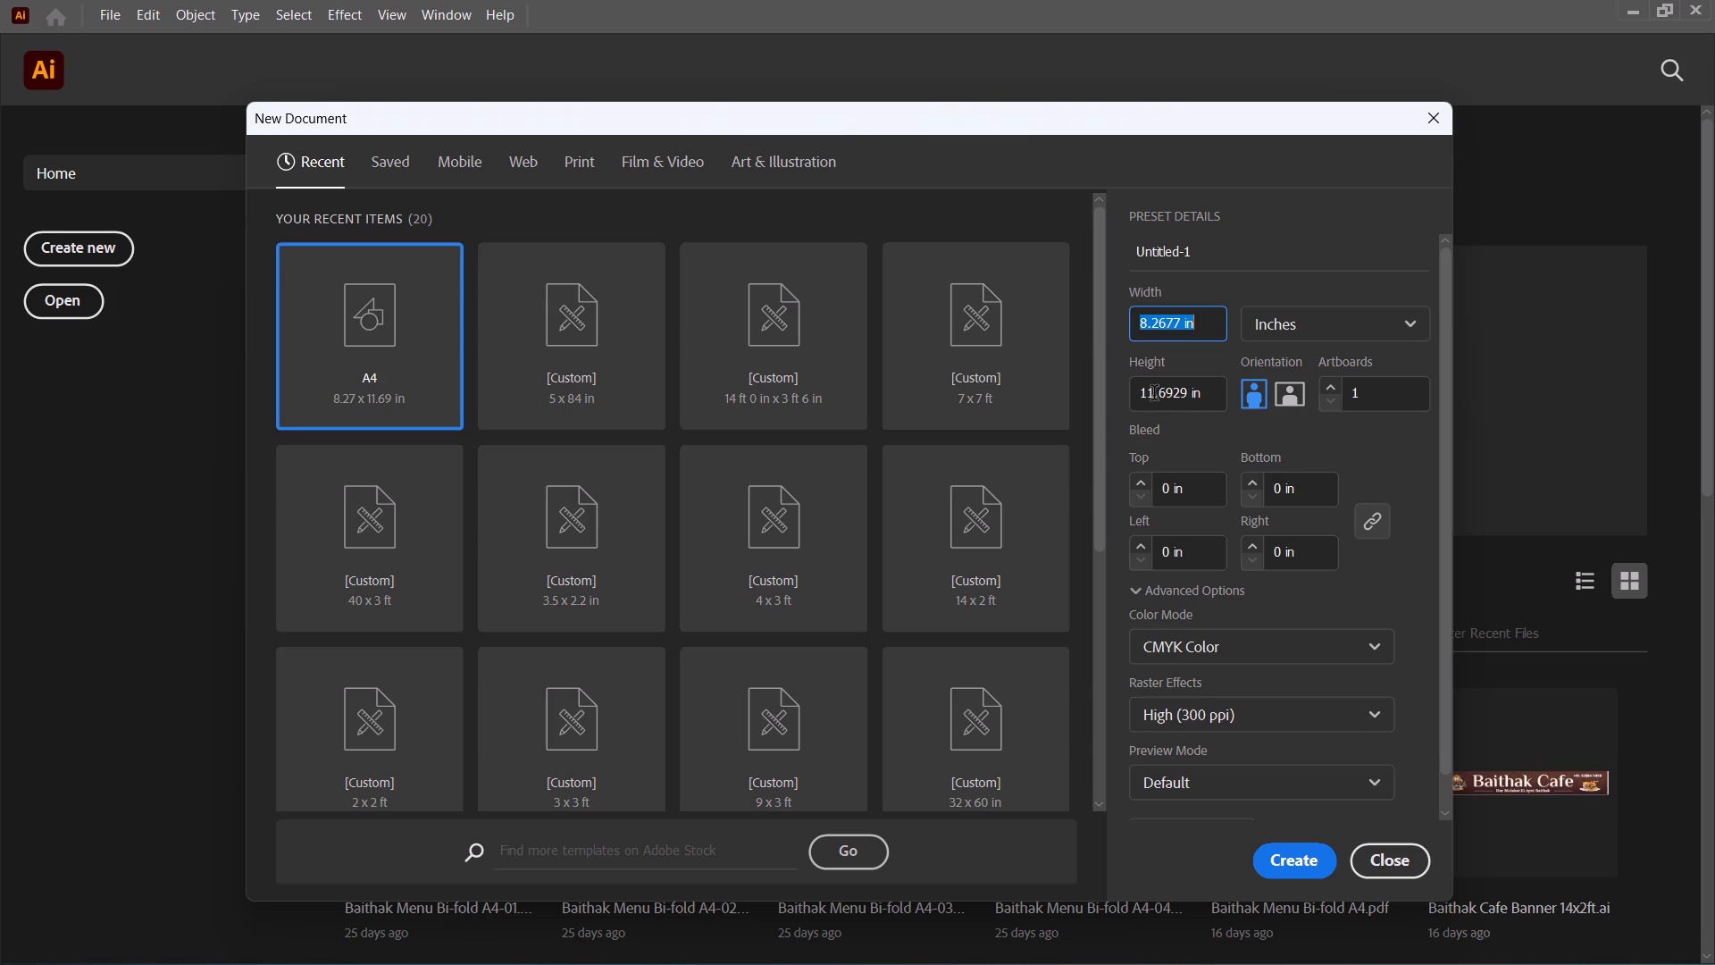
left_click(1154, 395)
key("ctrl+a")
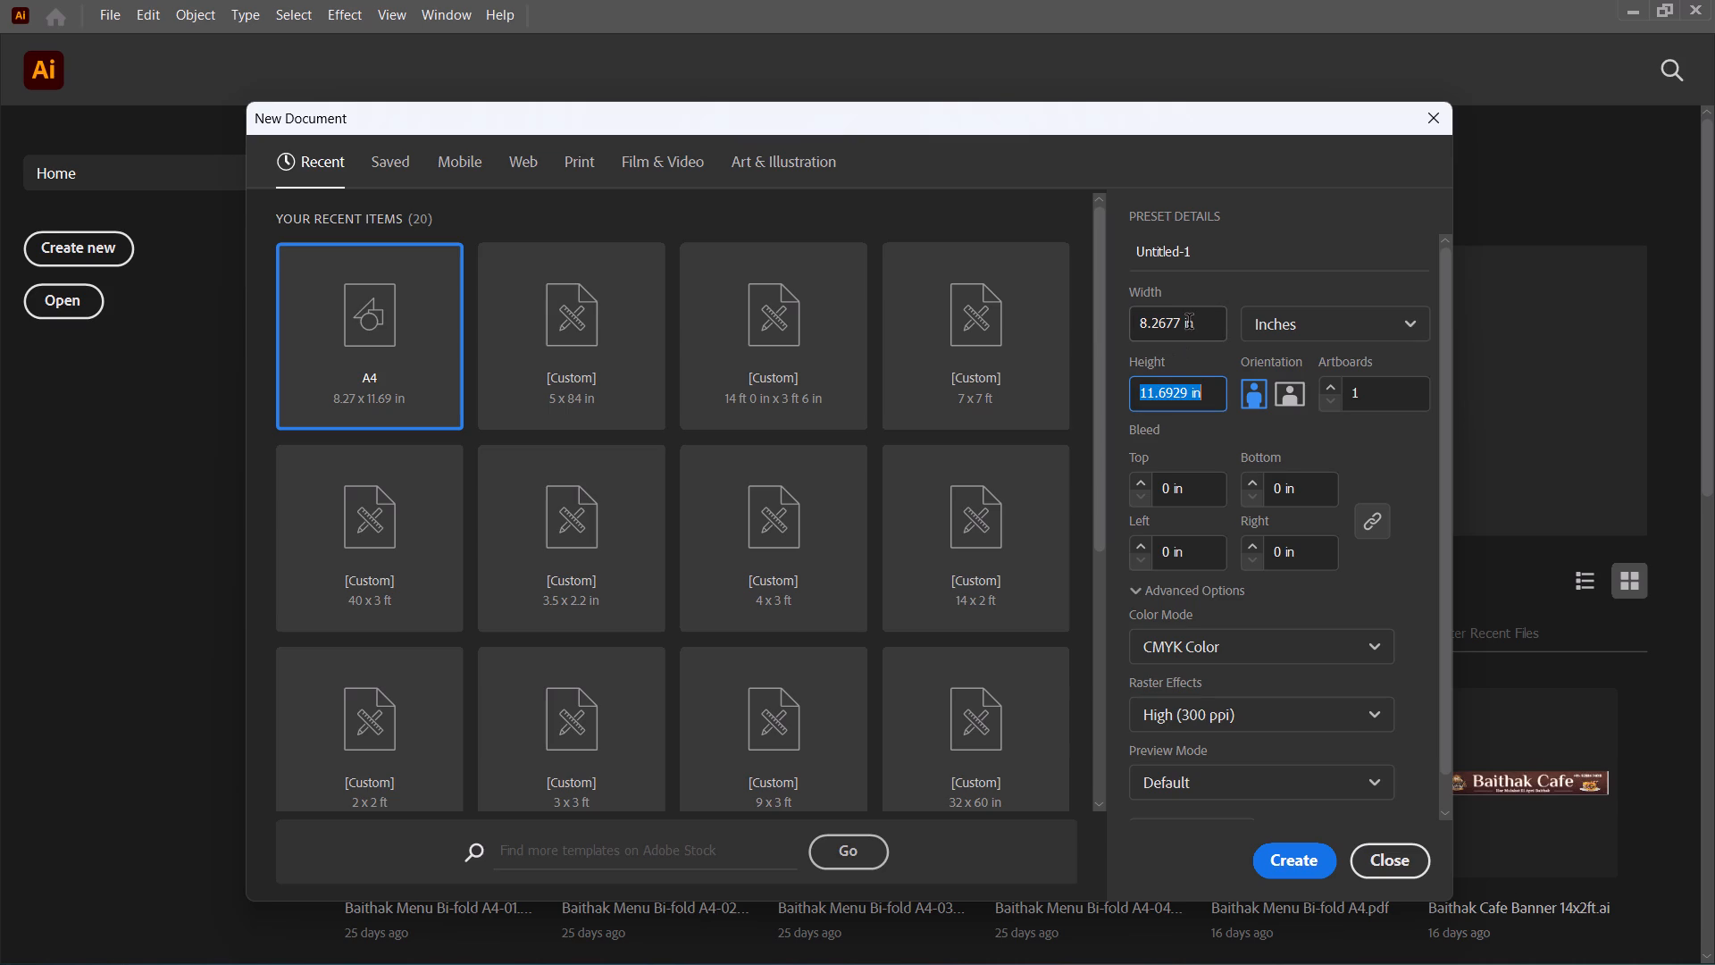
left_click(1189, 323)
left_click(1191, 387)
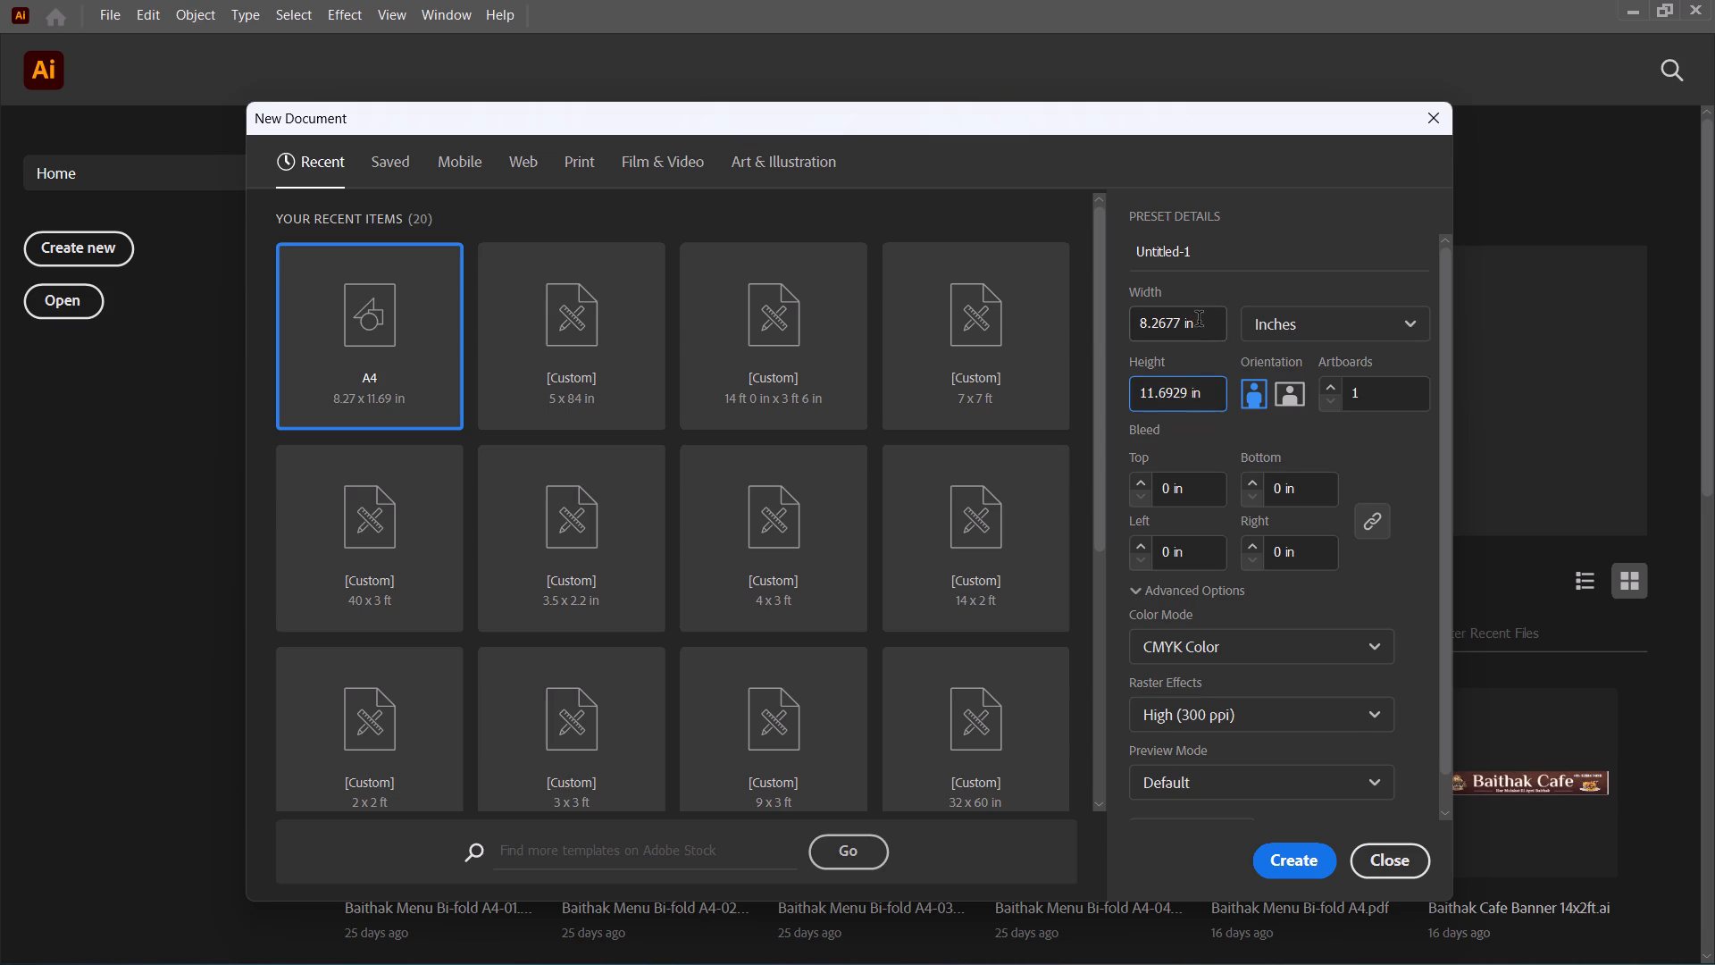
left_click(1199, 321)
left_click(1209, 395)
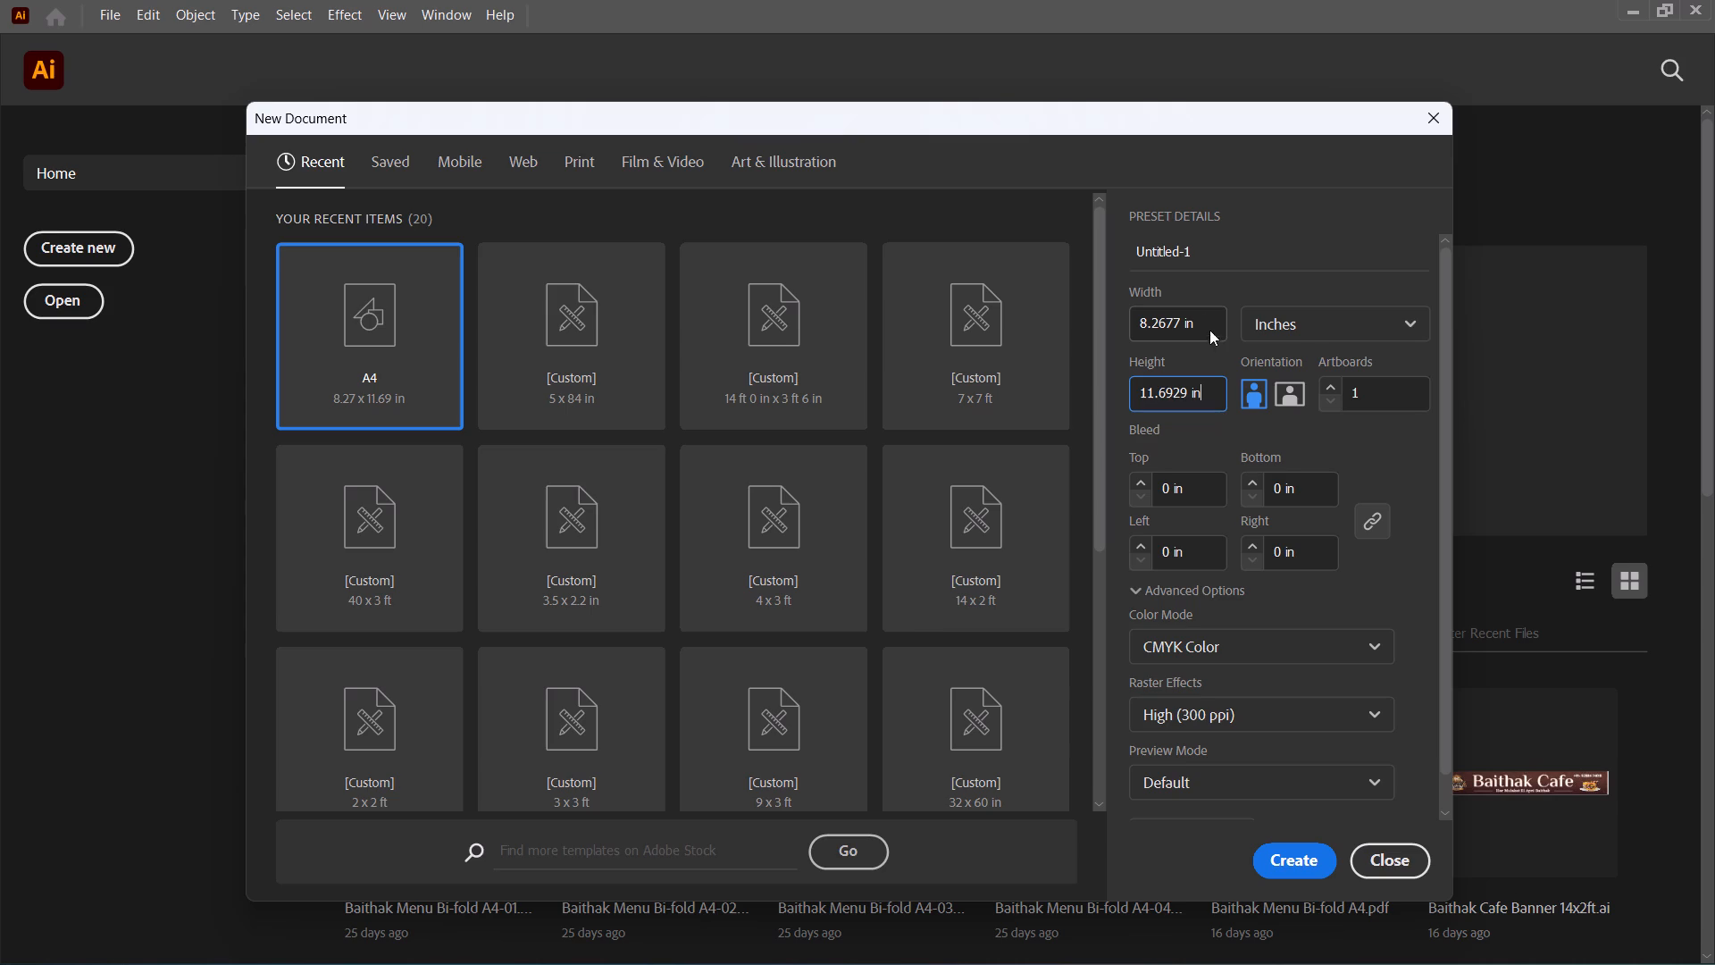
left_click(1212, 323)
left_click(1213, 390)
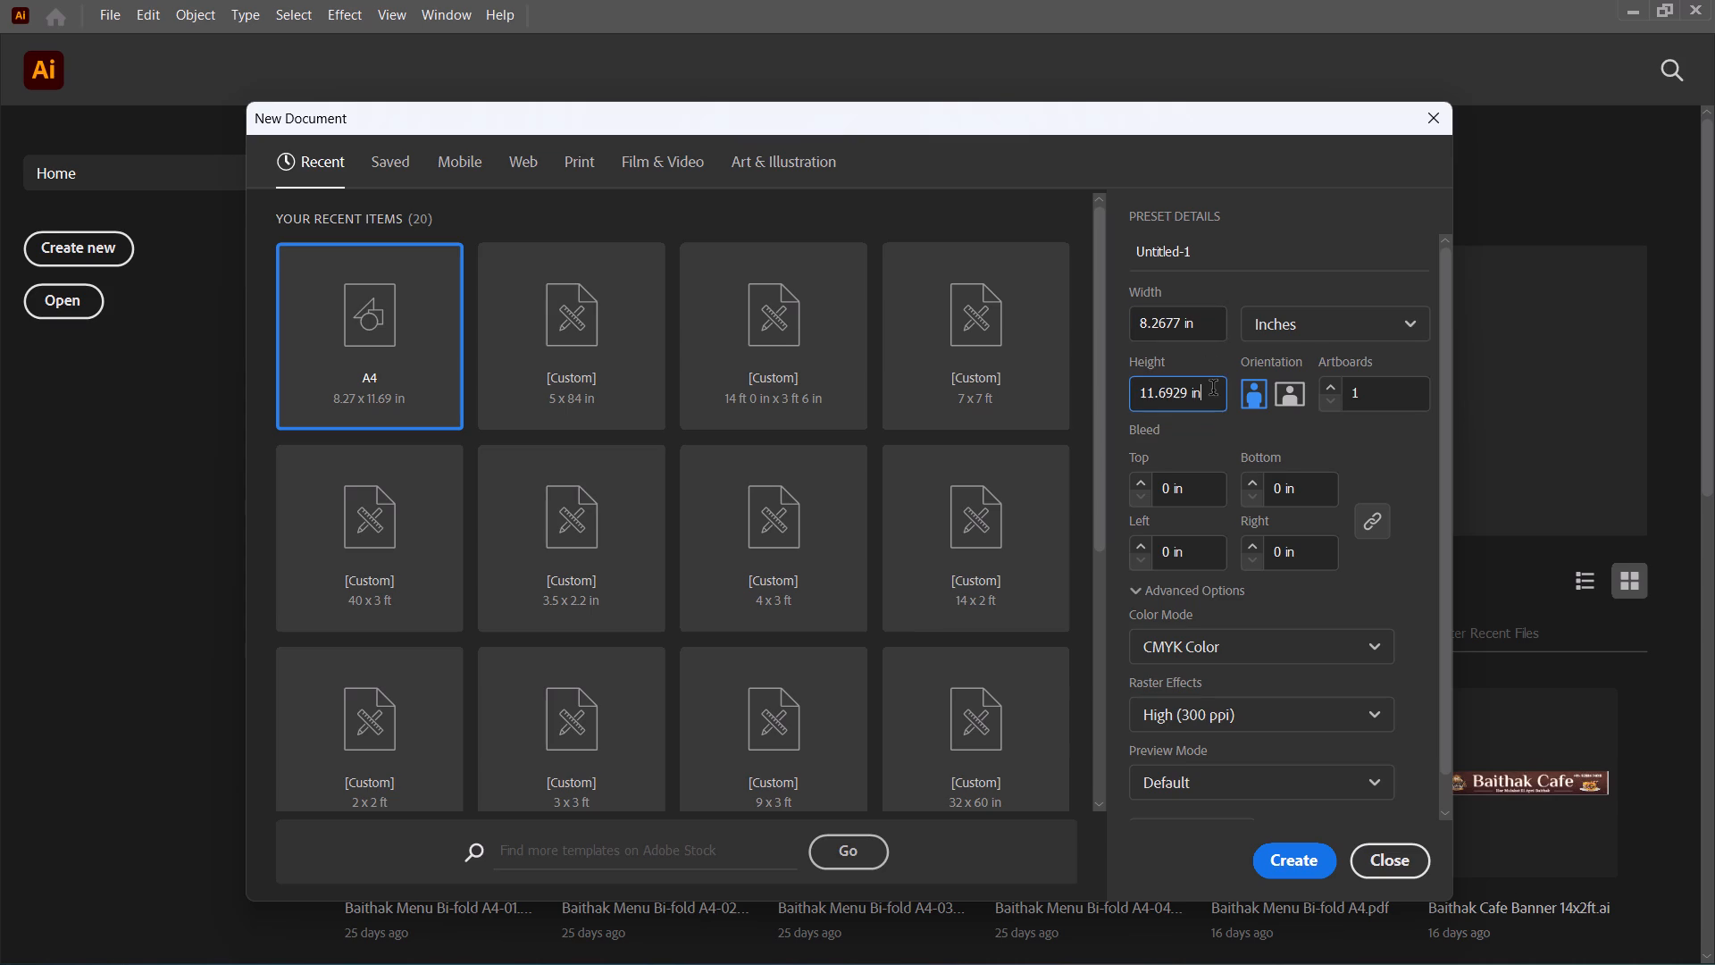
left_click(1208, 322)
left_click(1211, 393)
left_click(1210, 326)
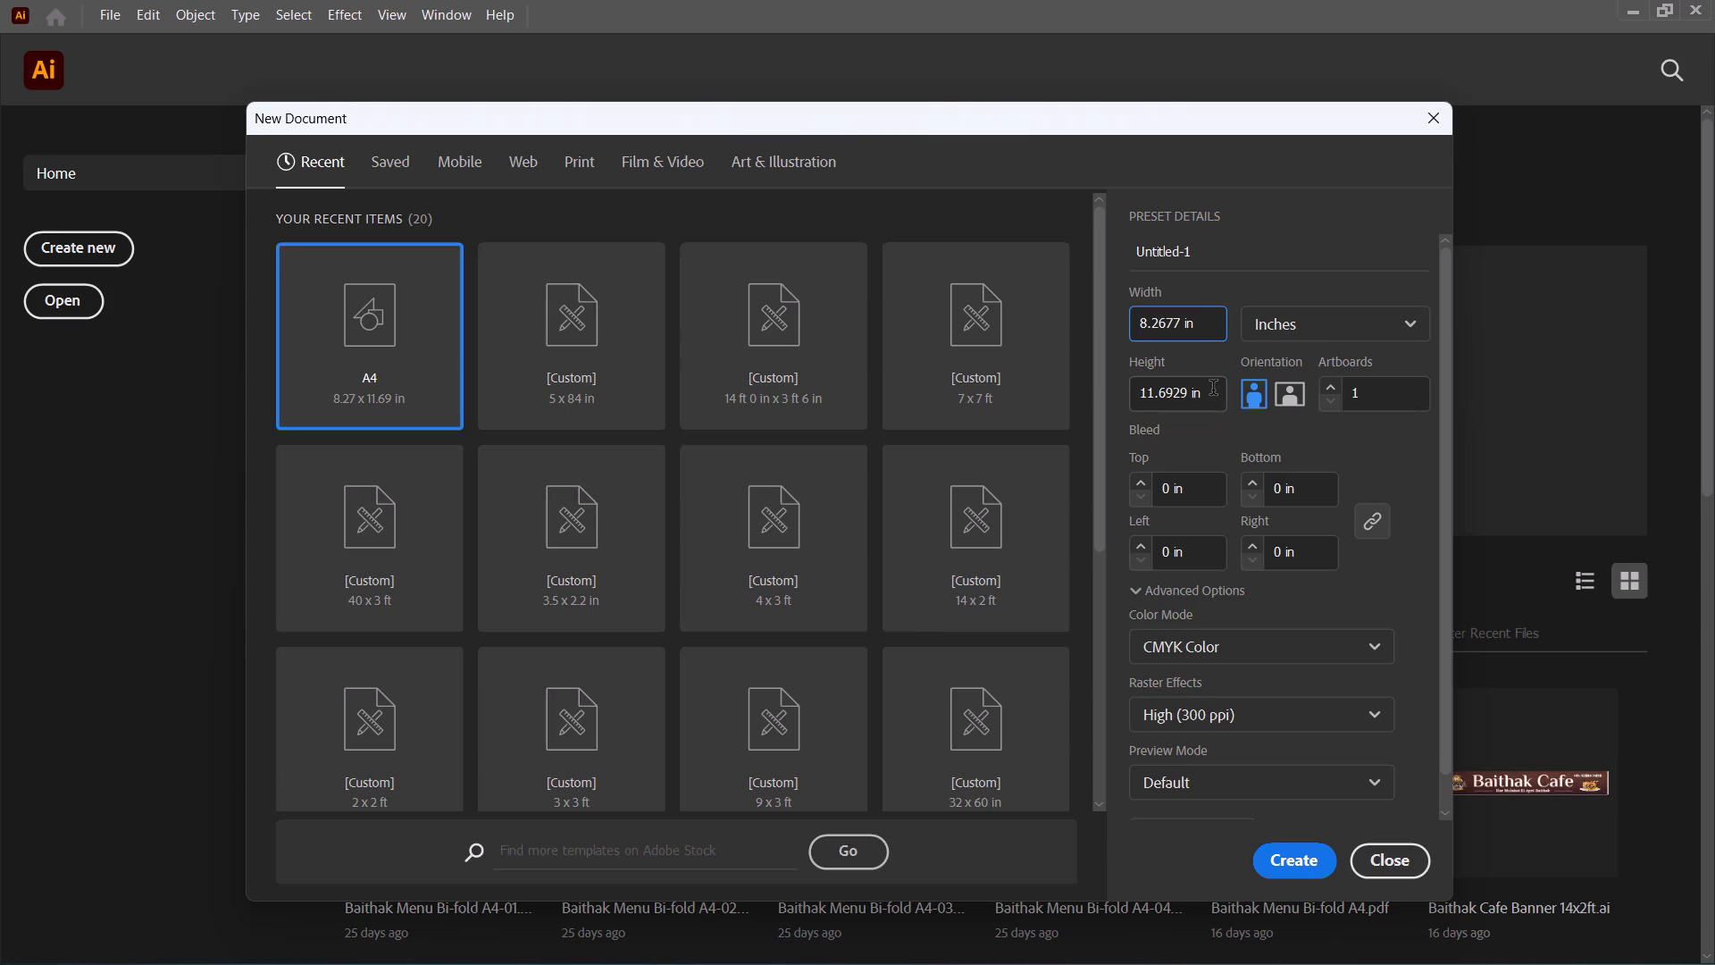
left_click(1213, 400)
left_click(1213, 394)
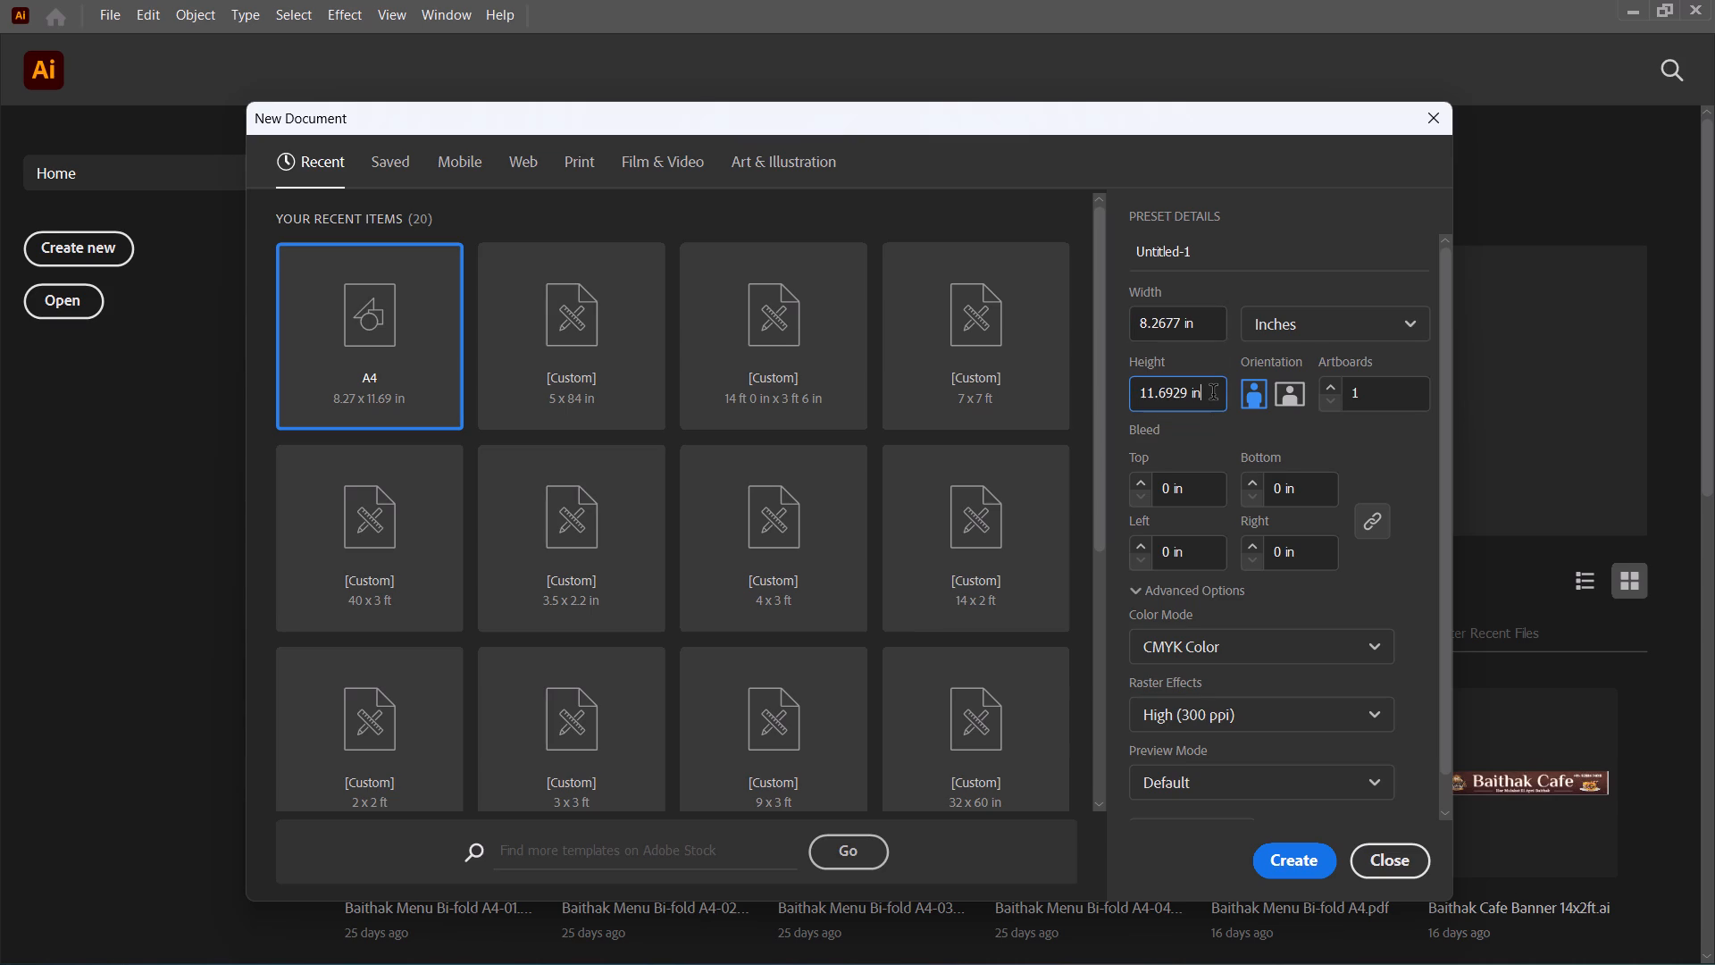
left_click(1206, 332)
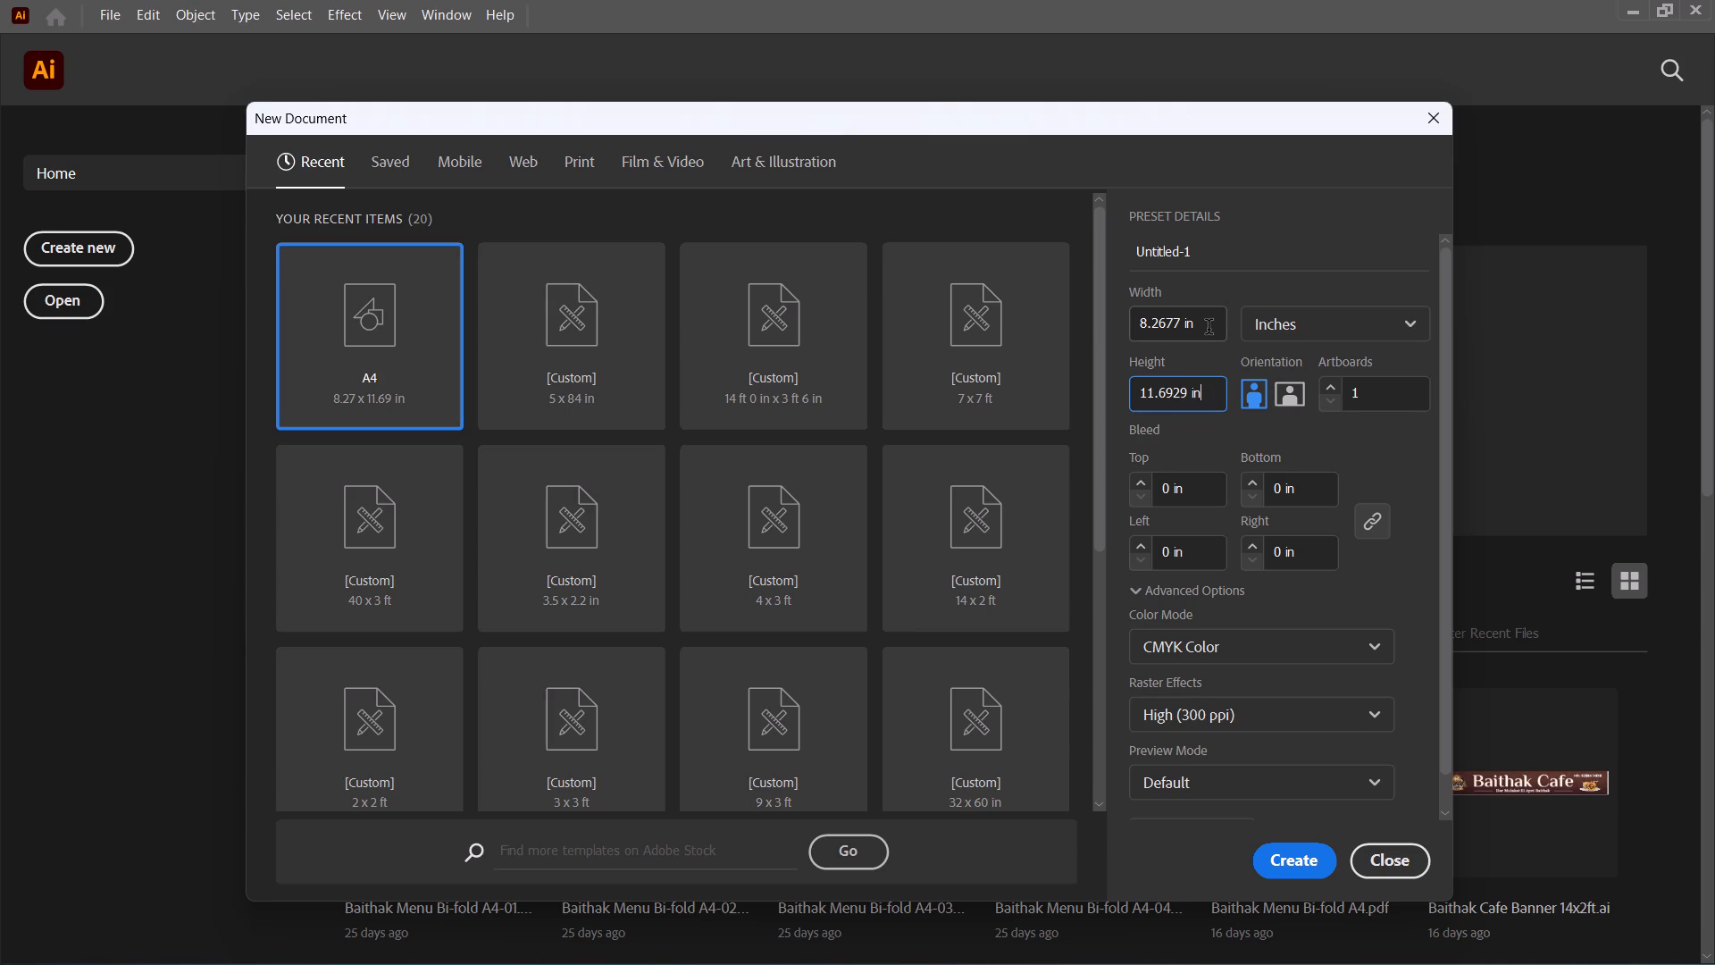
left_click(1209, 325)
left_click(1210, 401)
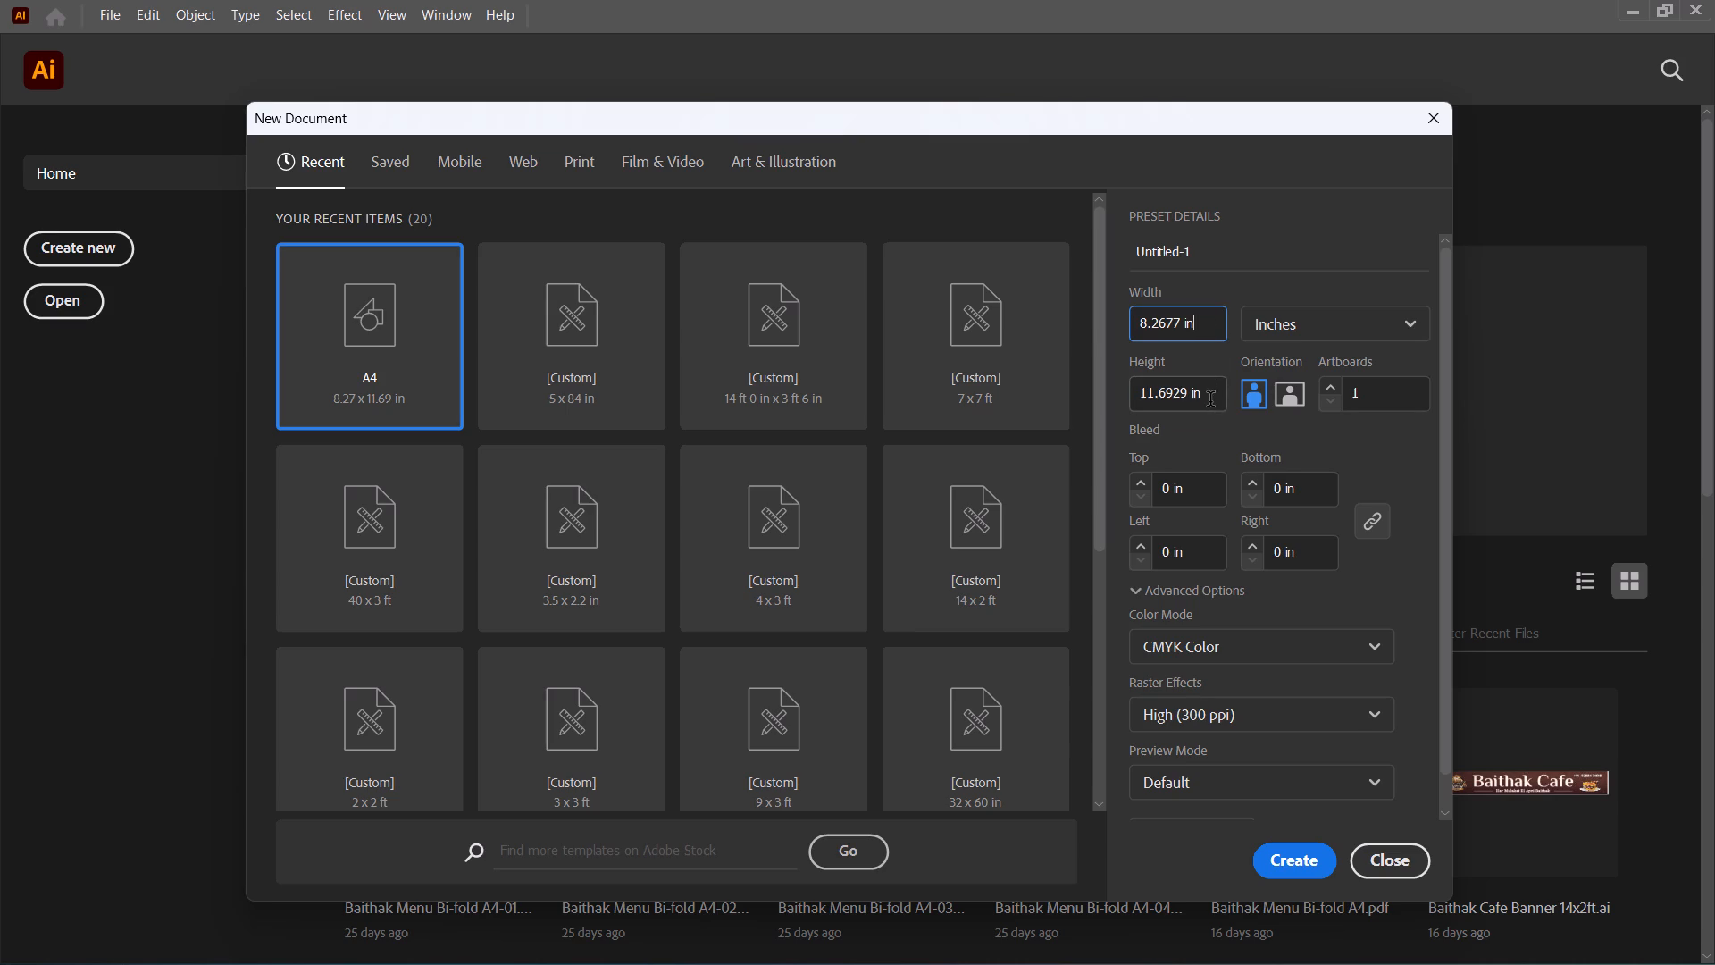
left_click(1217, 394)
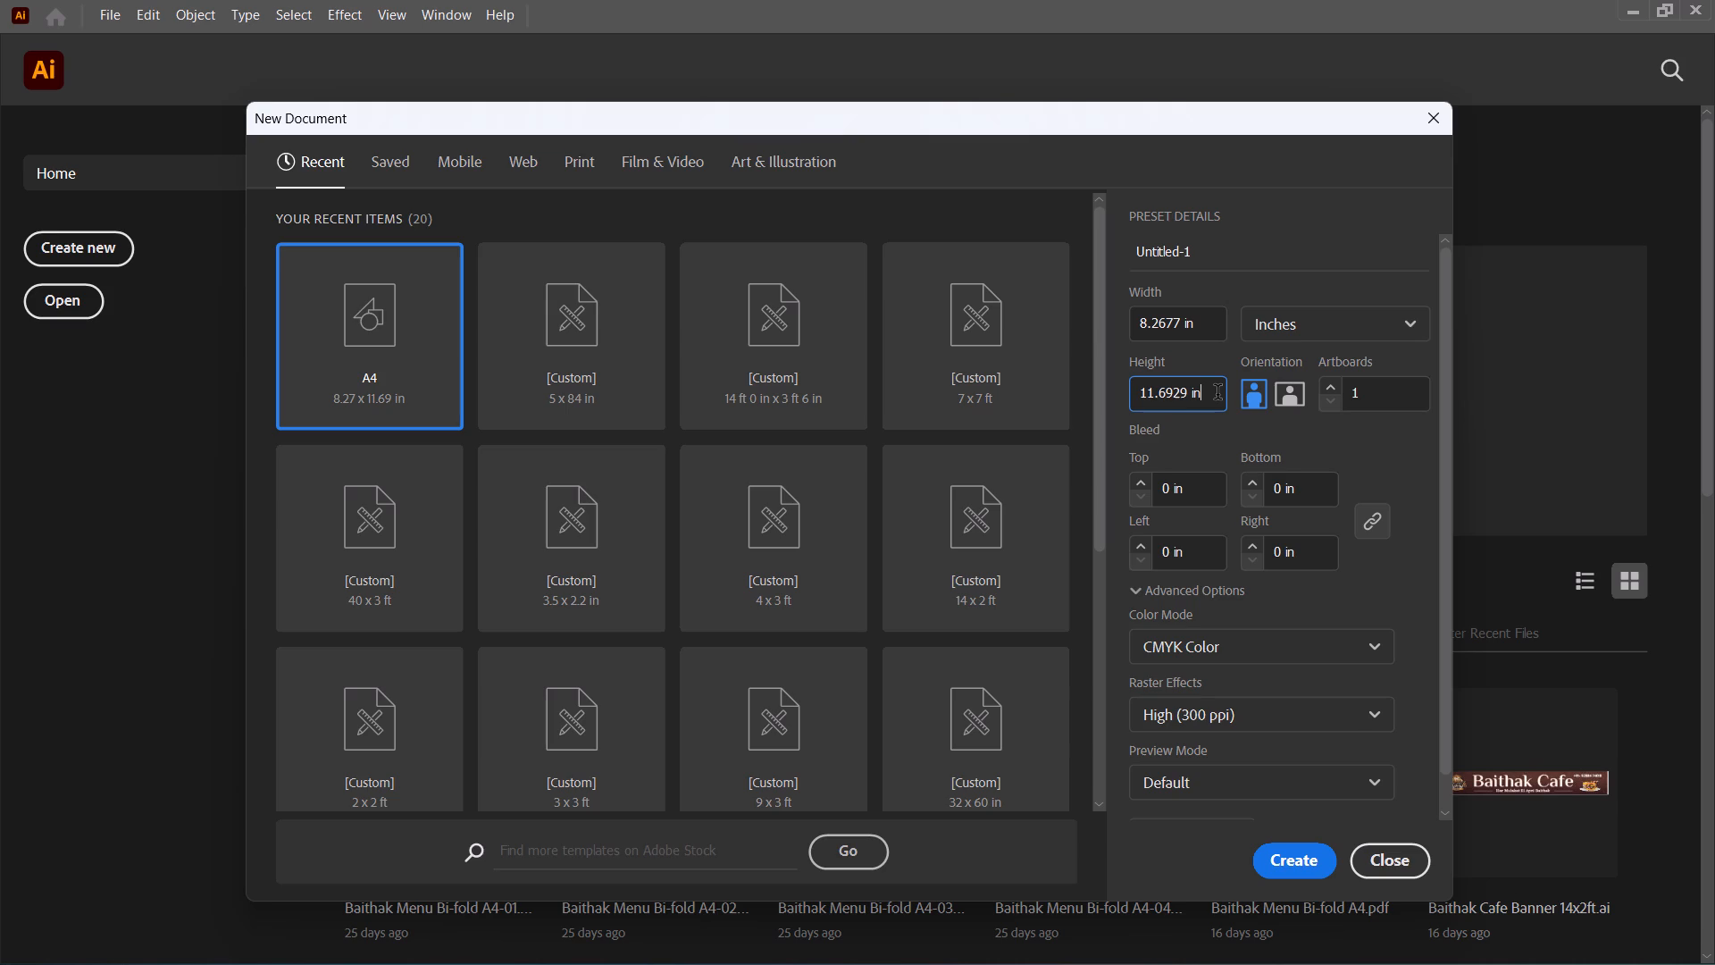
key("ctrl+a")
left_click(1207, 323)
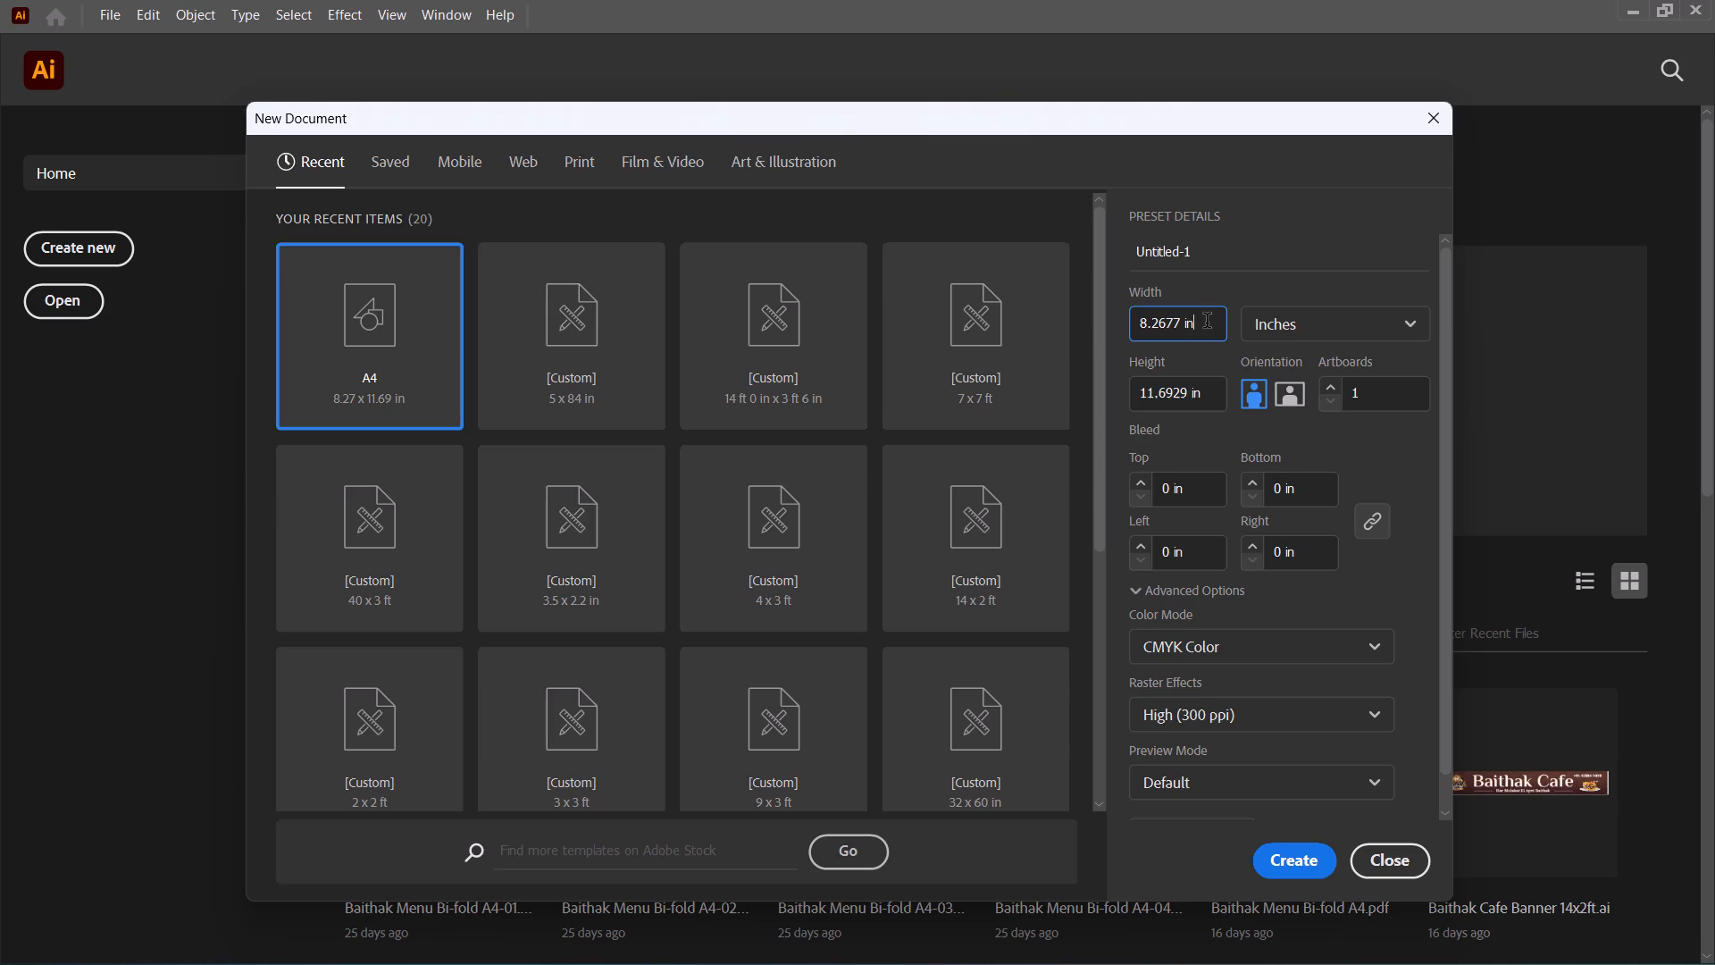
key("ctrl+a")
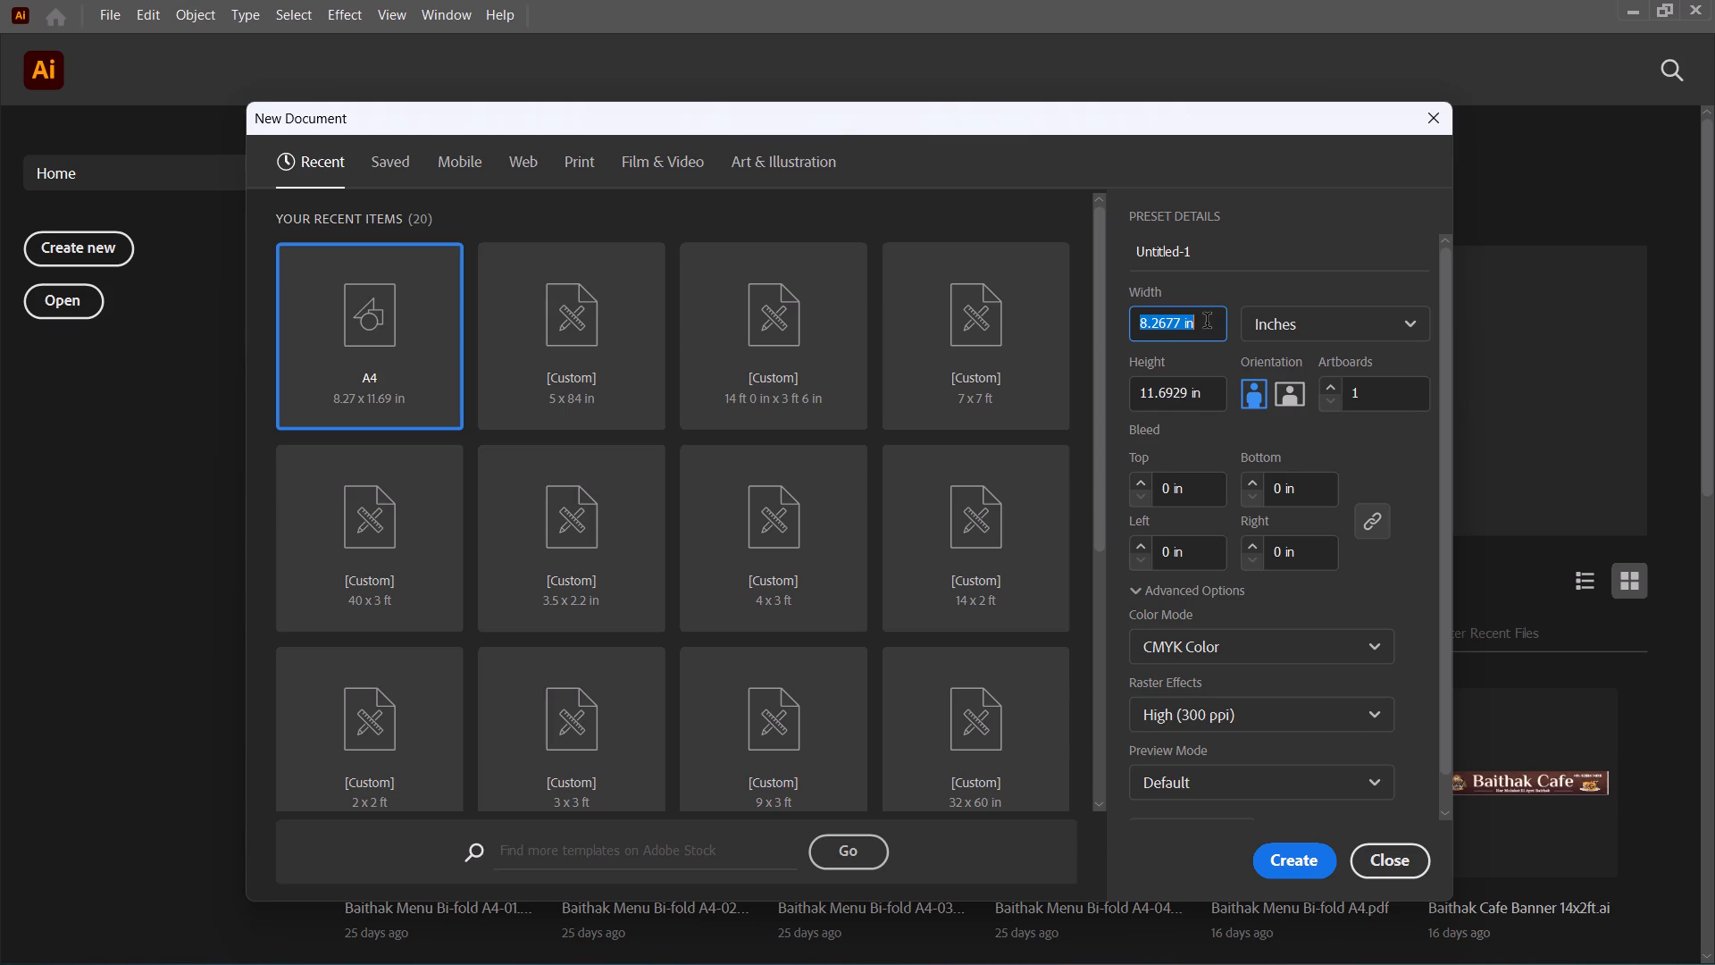
Switch the new document's units to Feet & Inches and set its width to 6 ft 0 in.
left_click(1276, 330)
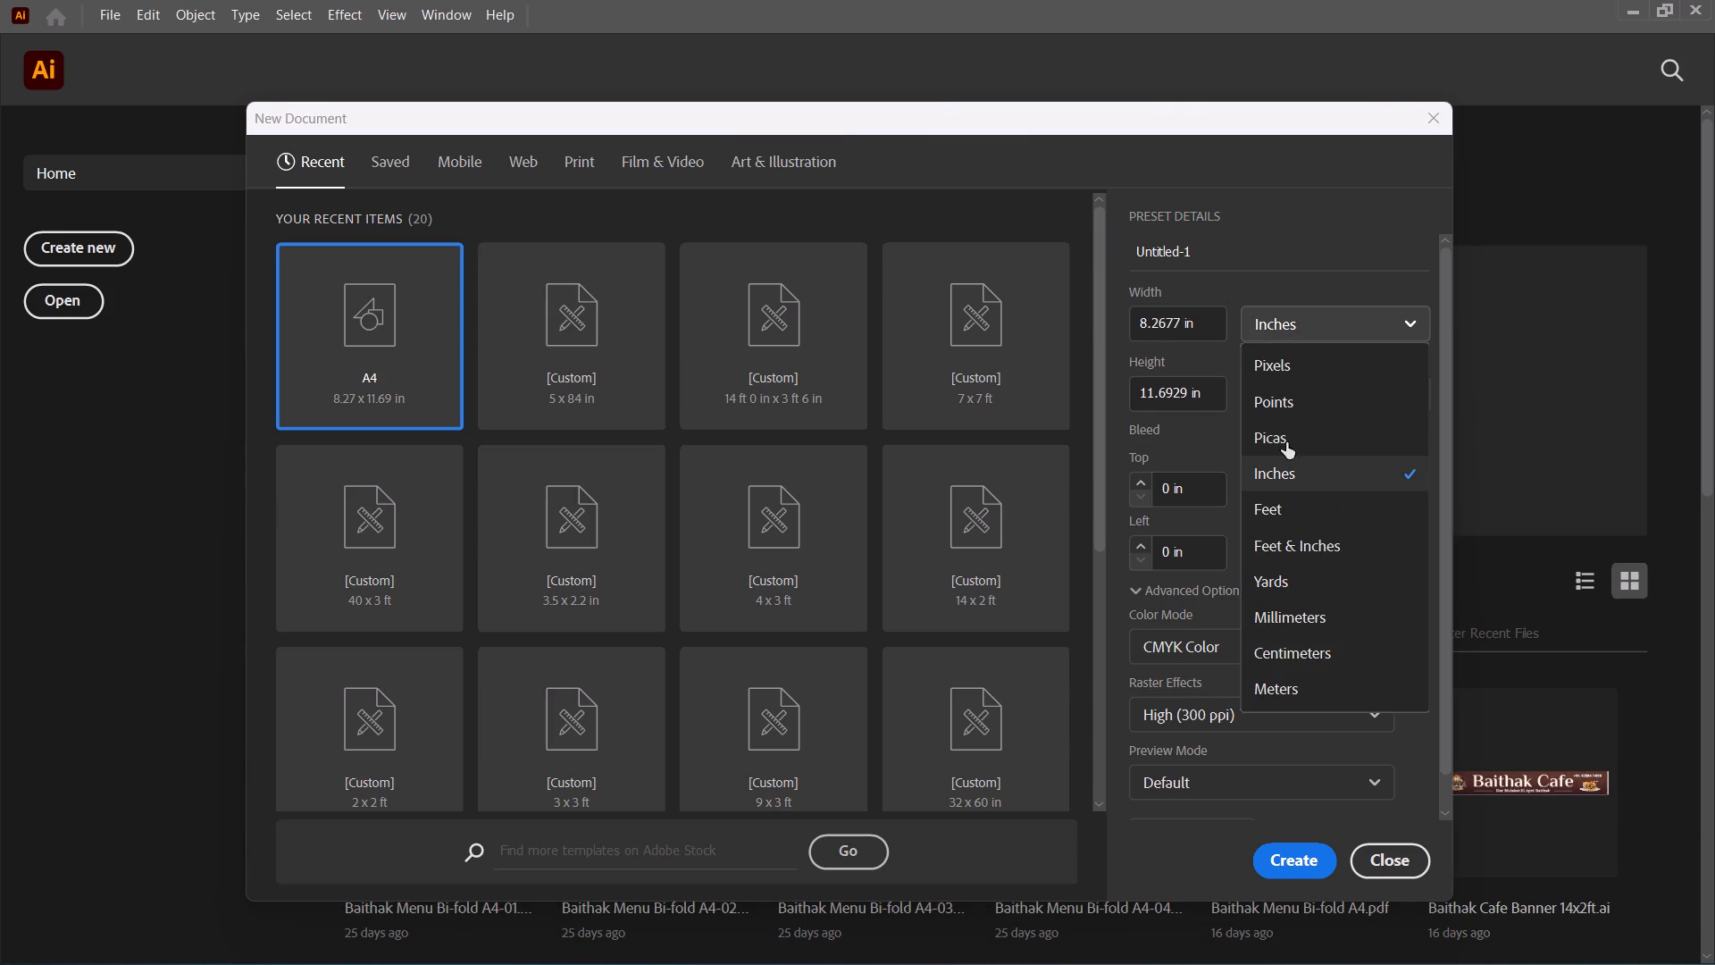
left_click(1289, 532)
double_click(1140, 327)
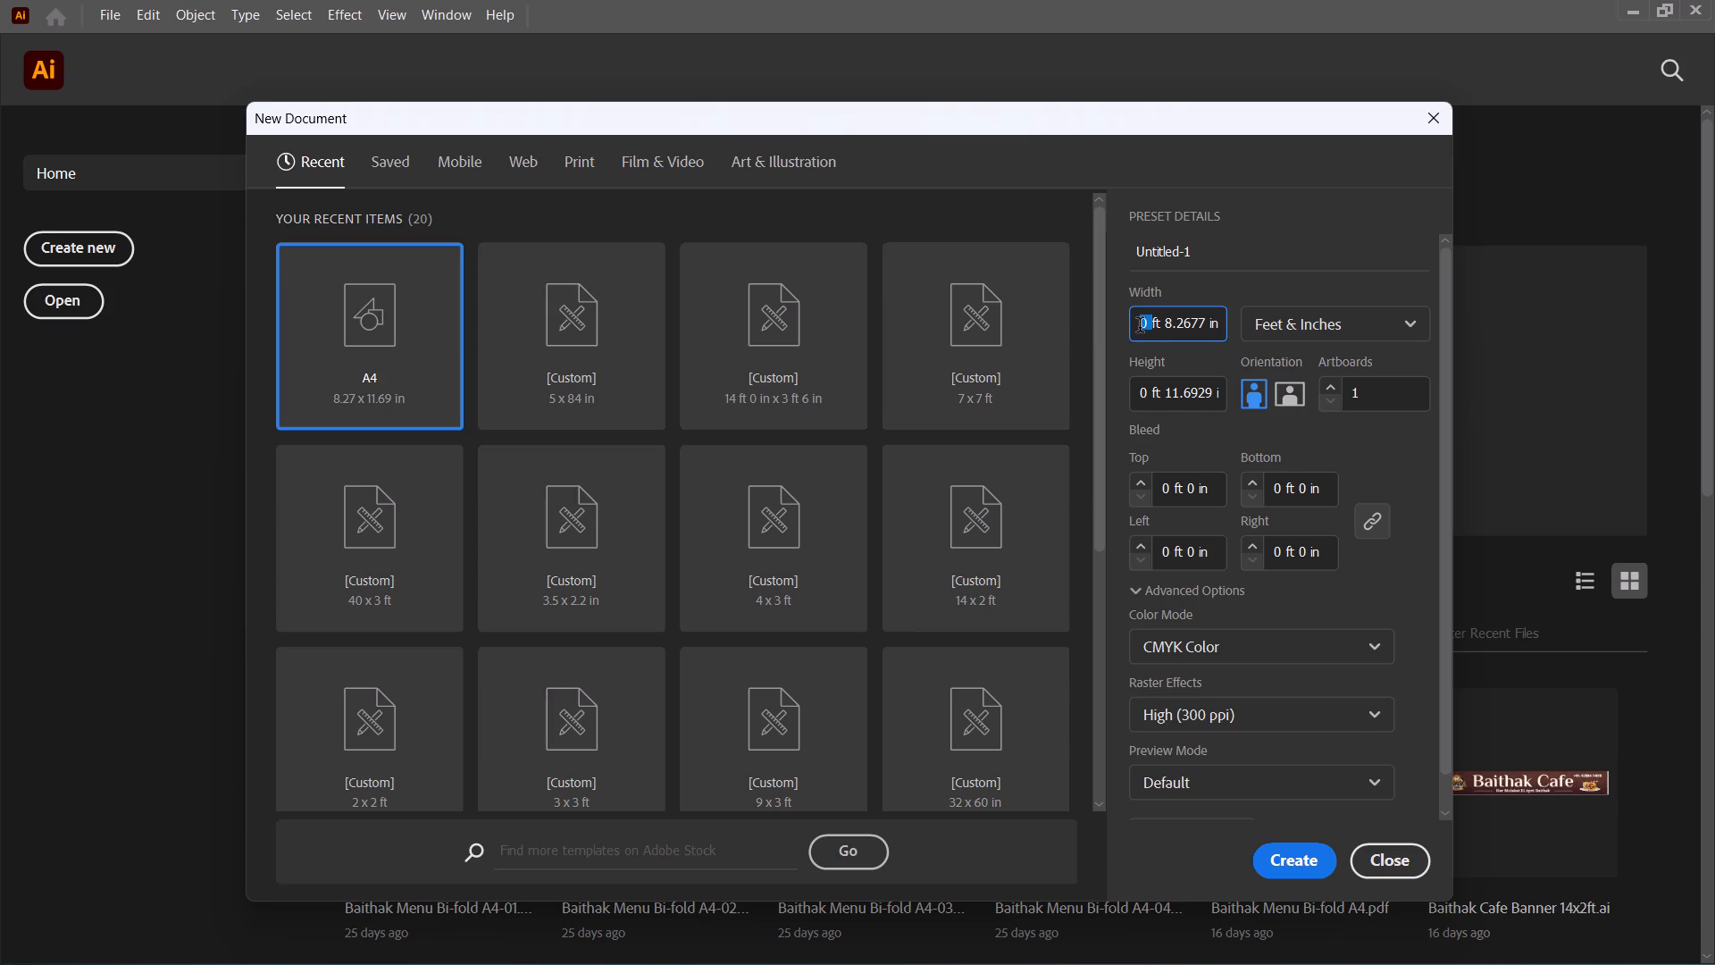
key("6")
double_click(1173, 326)
key("0")
Switch the units to Inches, set the height to 10 in, and create the document.
double_click(1140, 392)
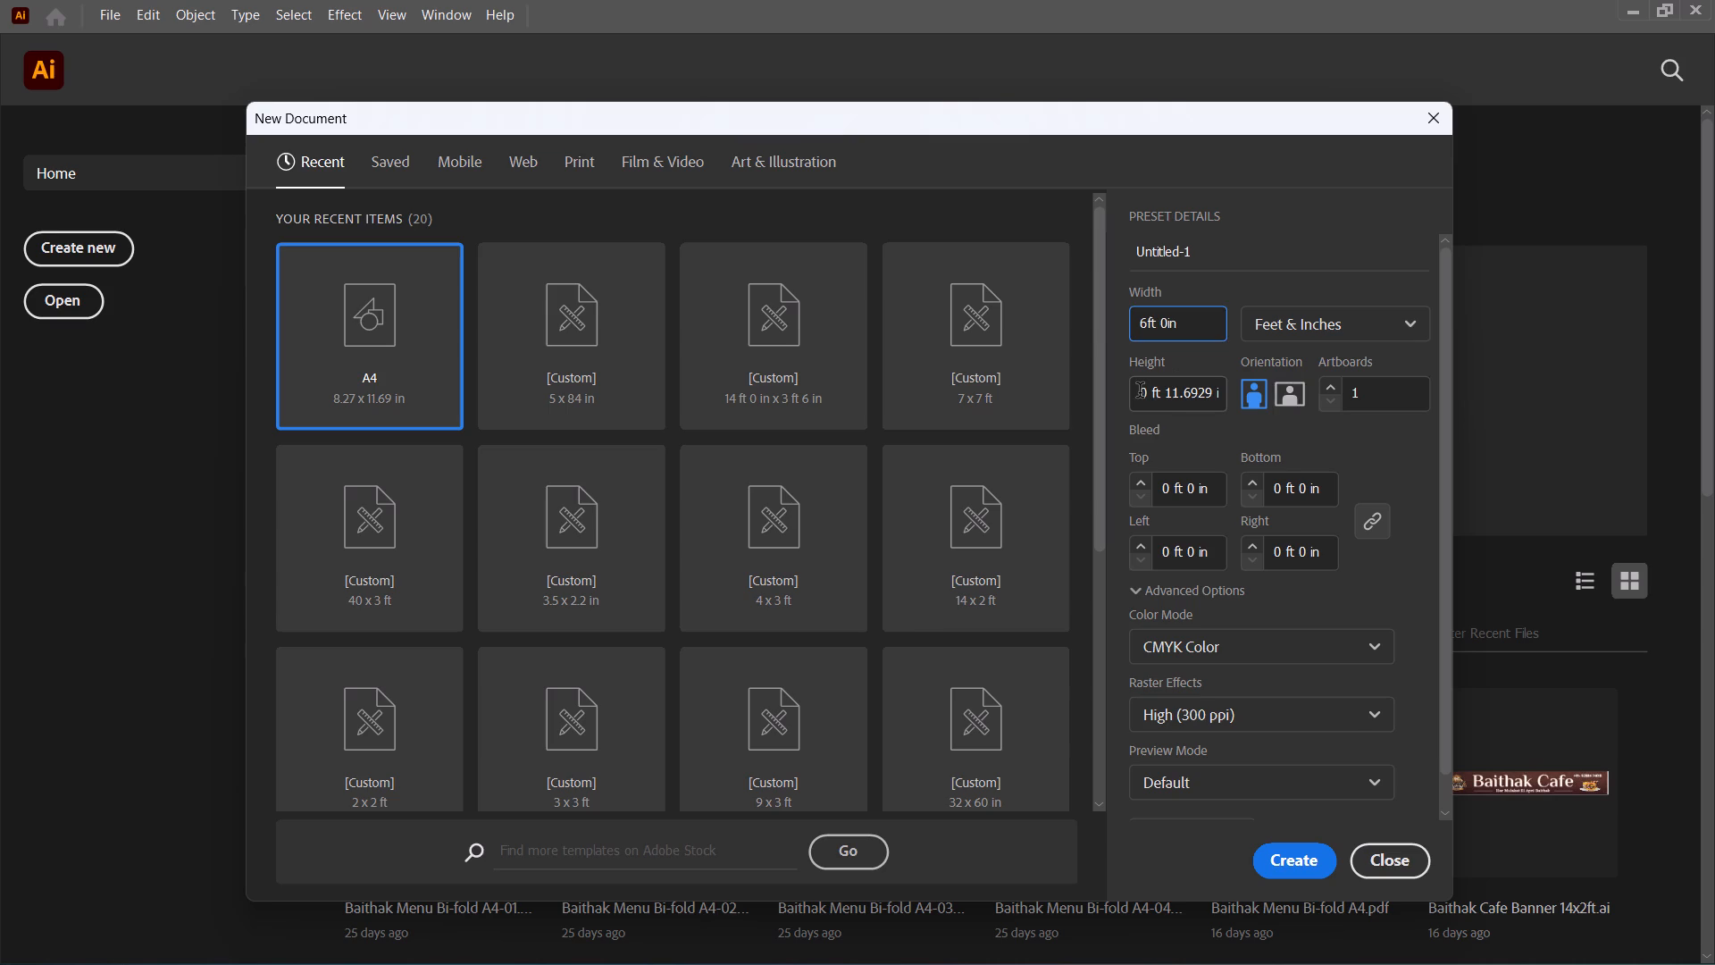
left_click(1274, 328)
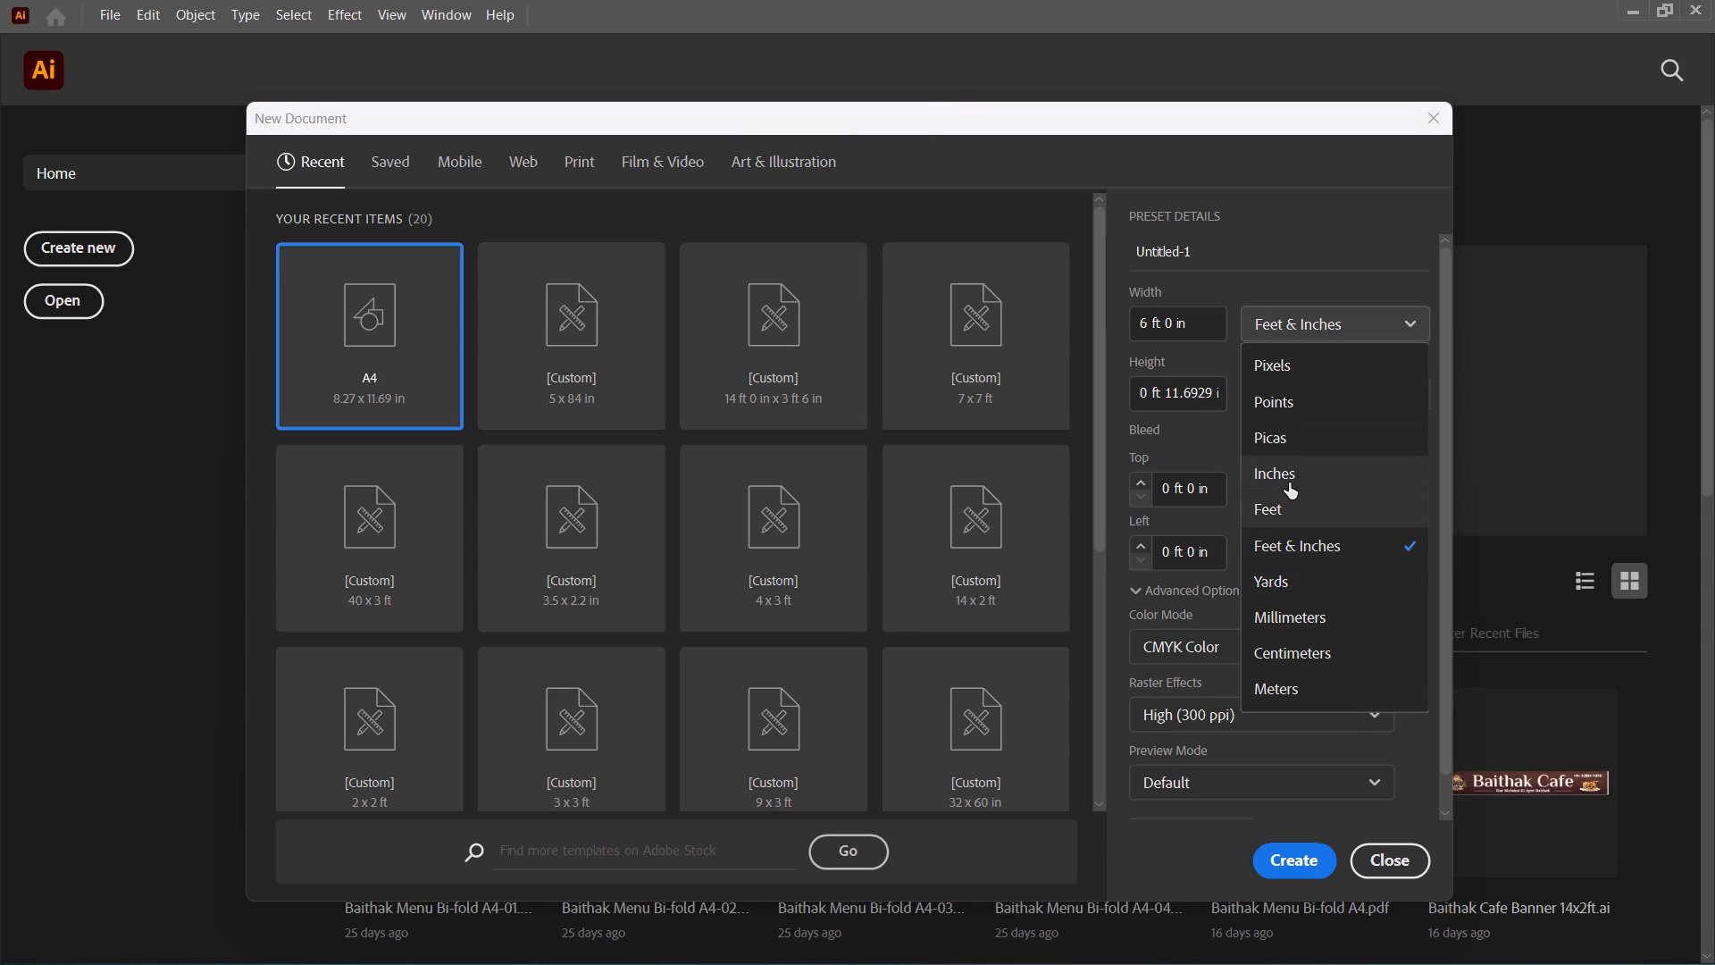
left_click(1289, 481)
double_click(1147, 327)
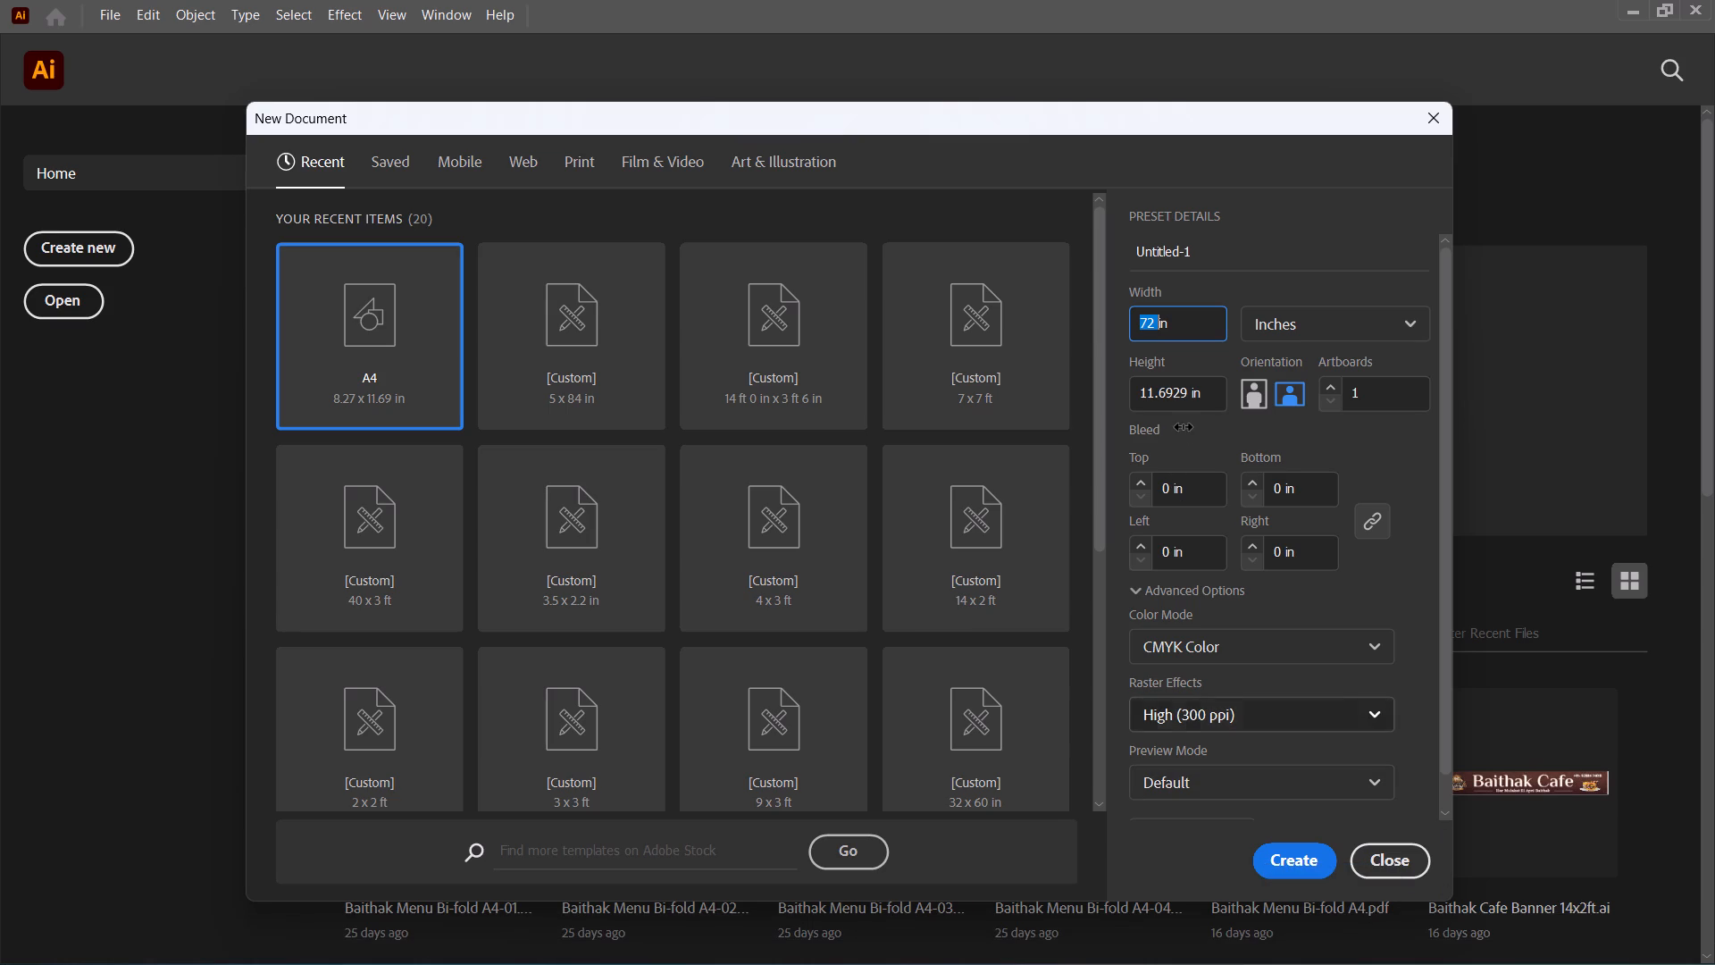
double_click(1162, 388)
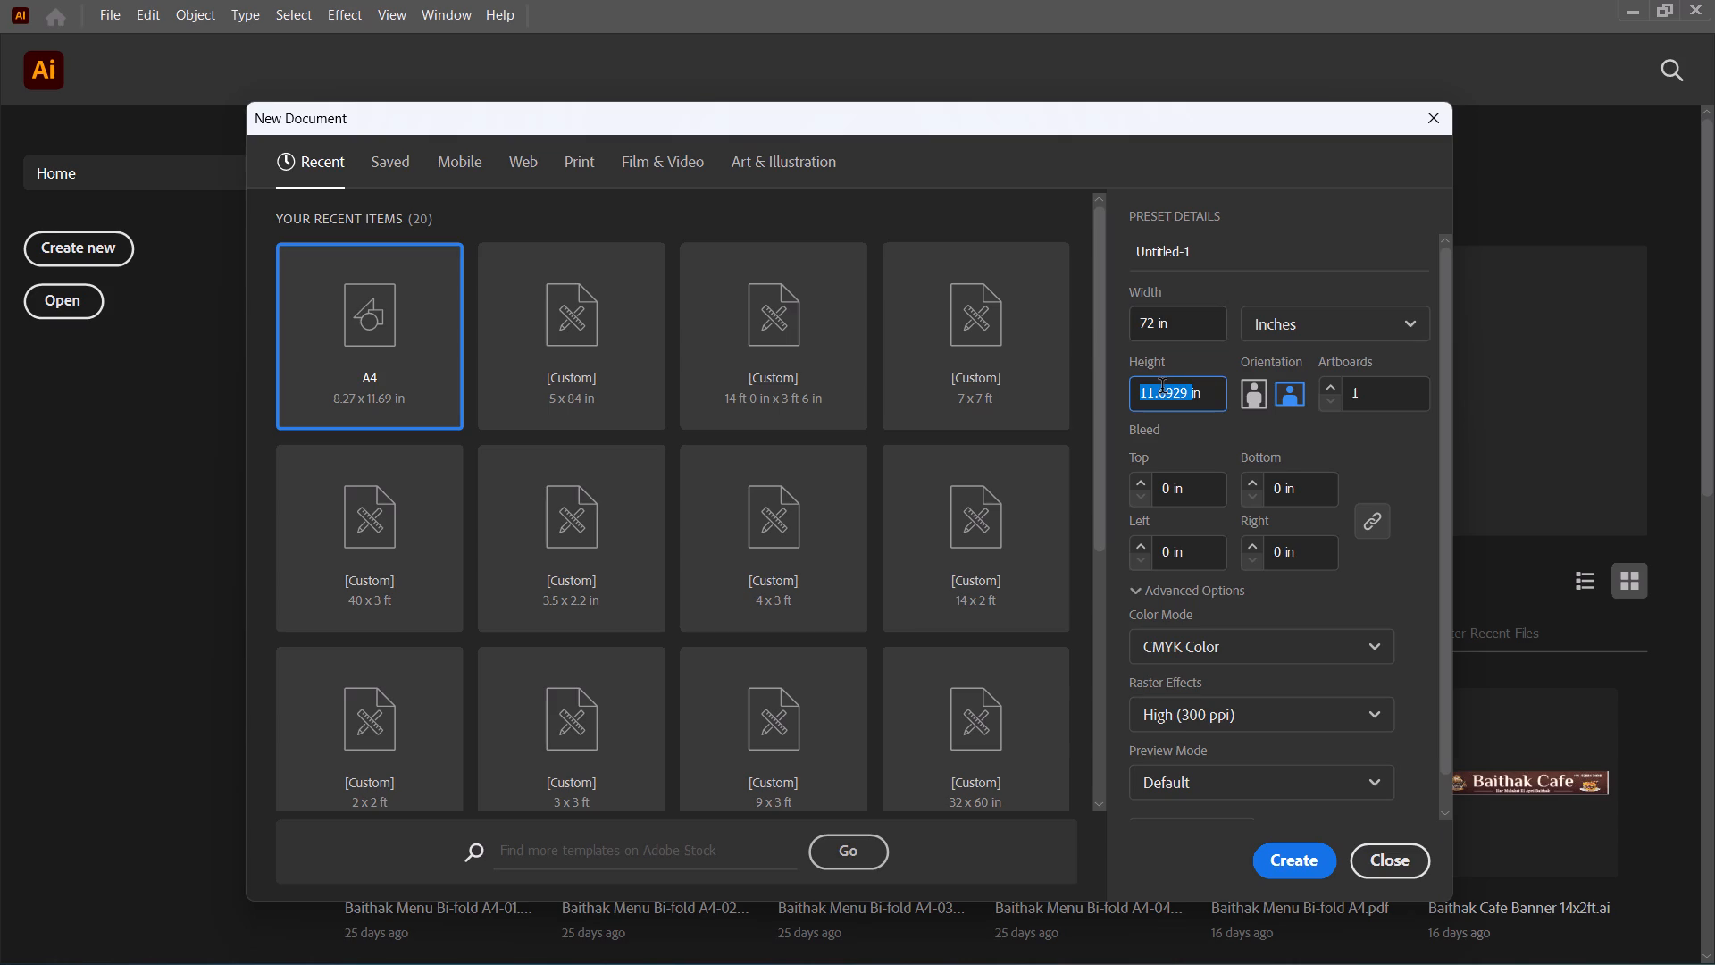
key("1")
key("0")
left_click(1194, 315)
left_click(1283, 877)
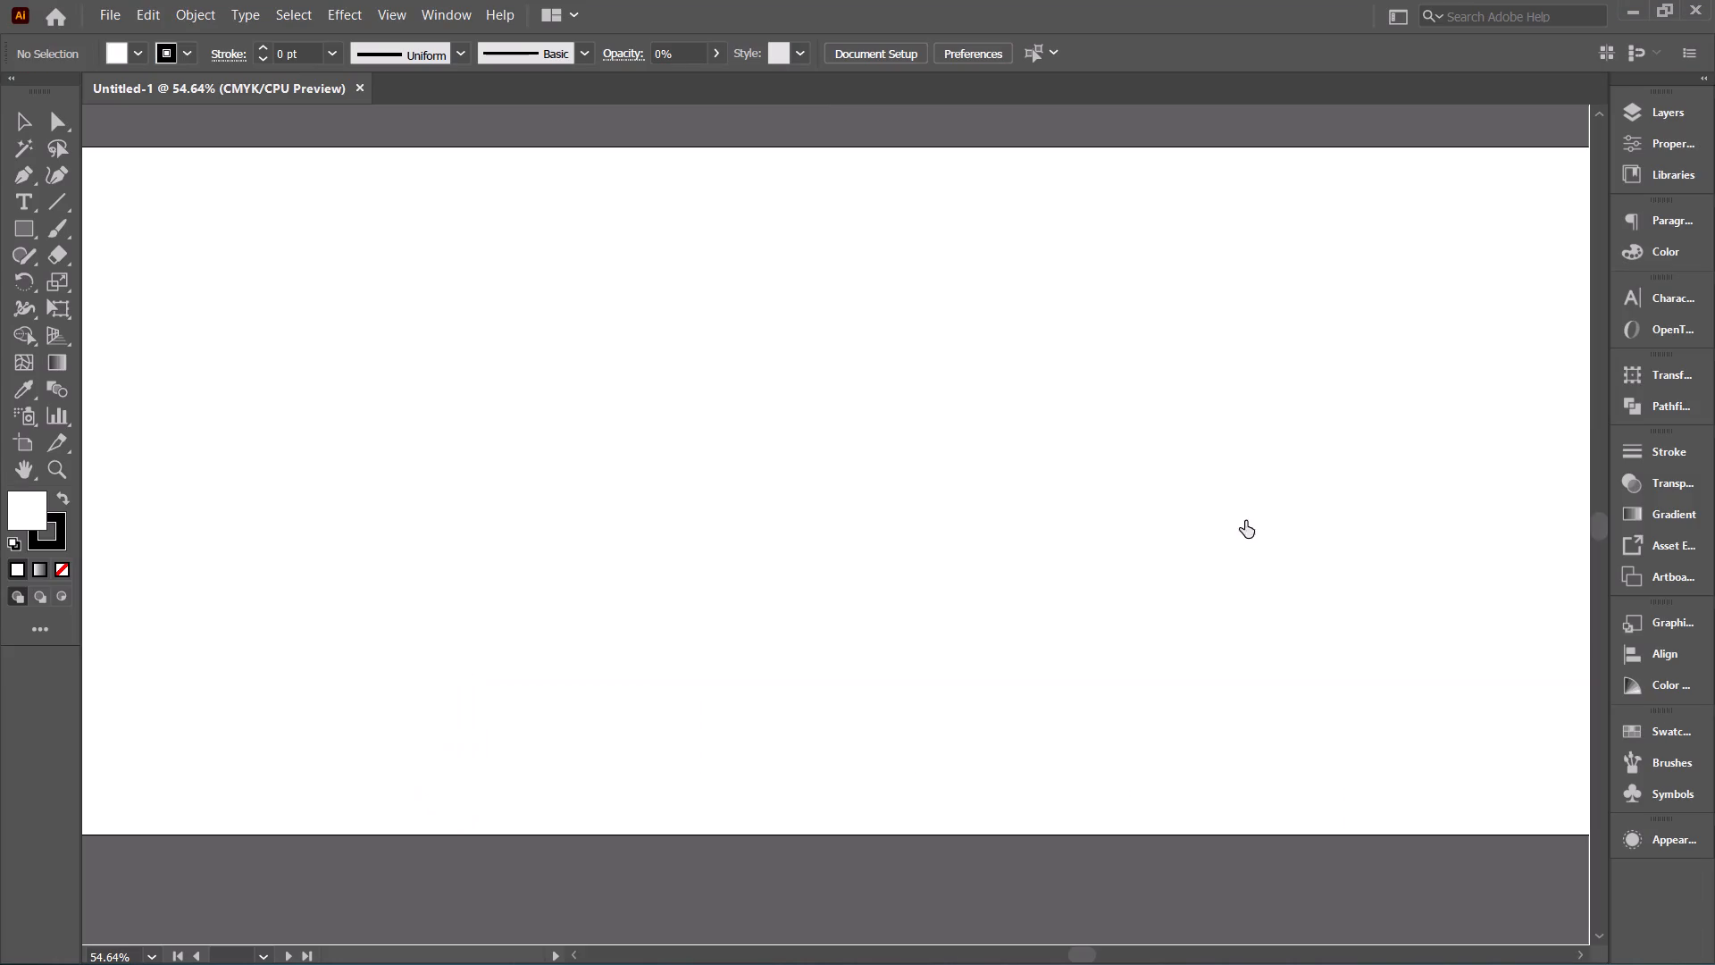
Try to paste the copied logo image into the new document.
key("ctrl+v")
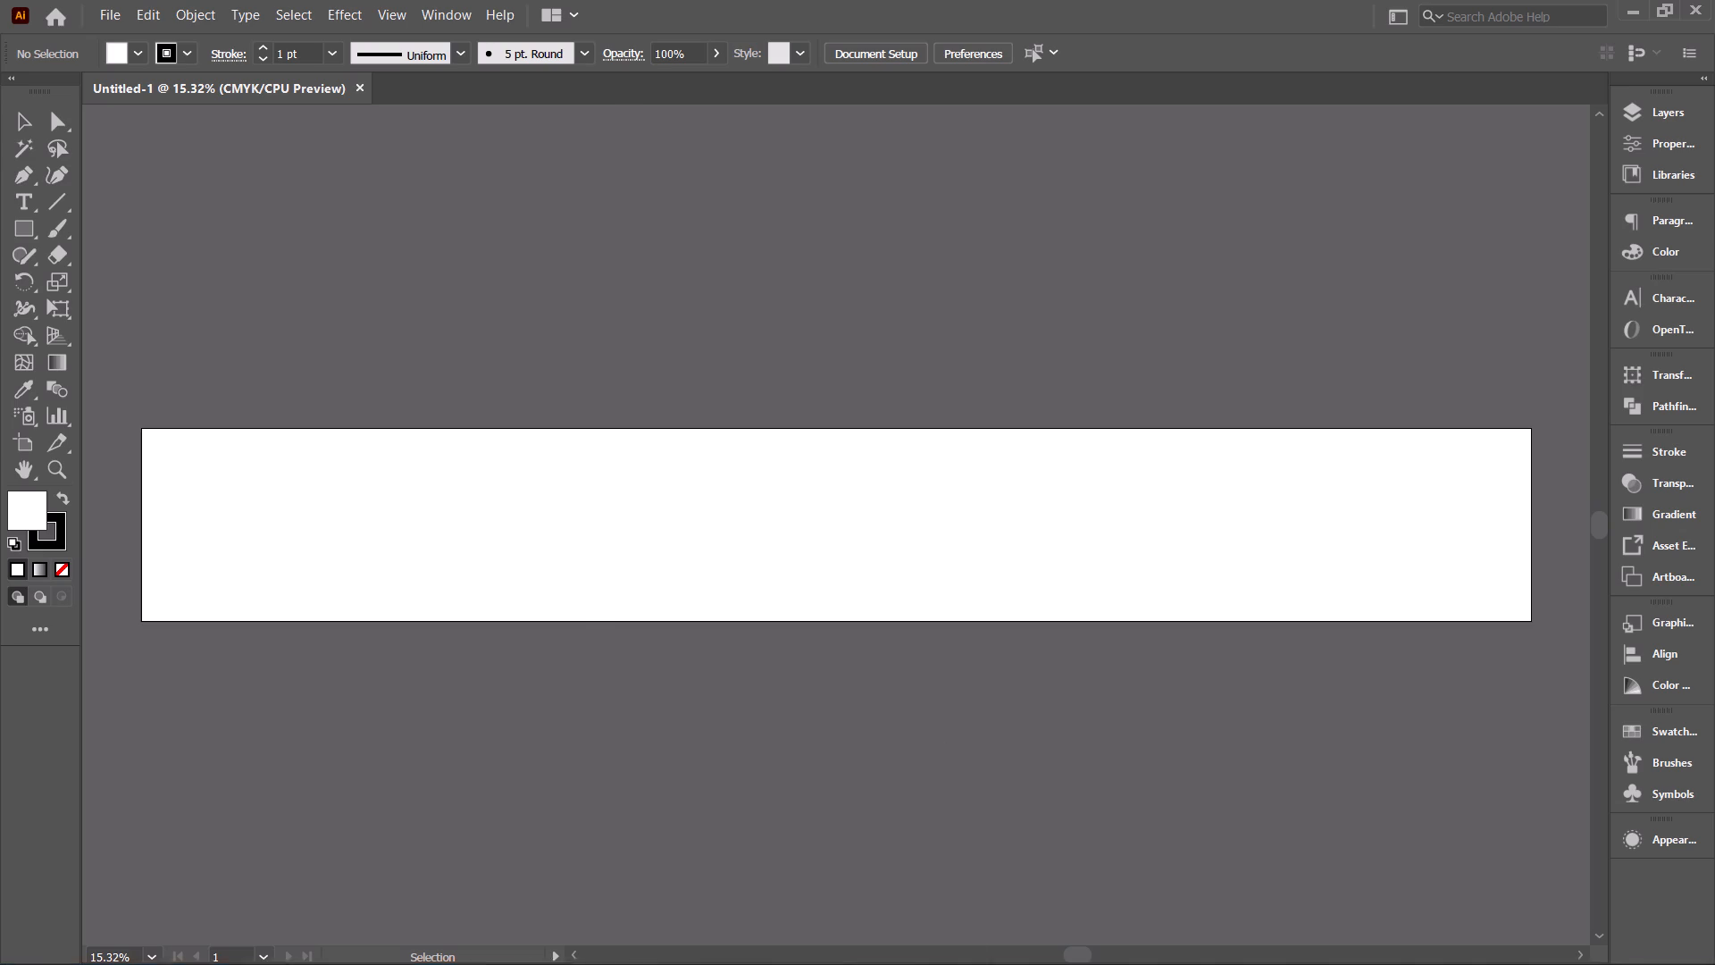
Switch to Google Chrome and copy the enlarged Gen-Z Foodies logo image again.
left_click(1083, 944)
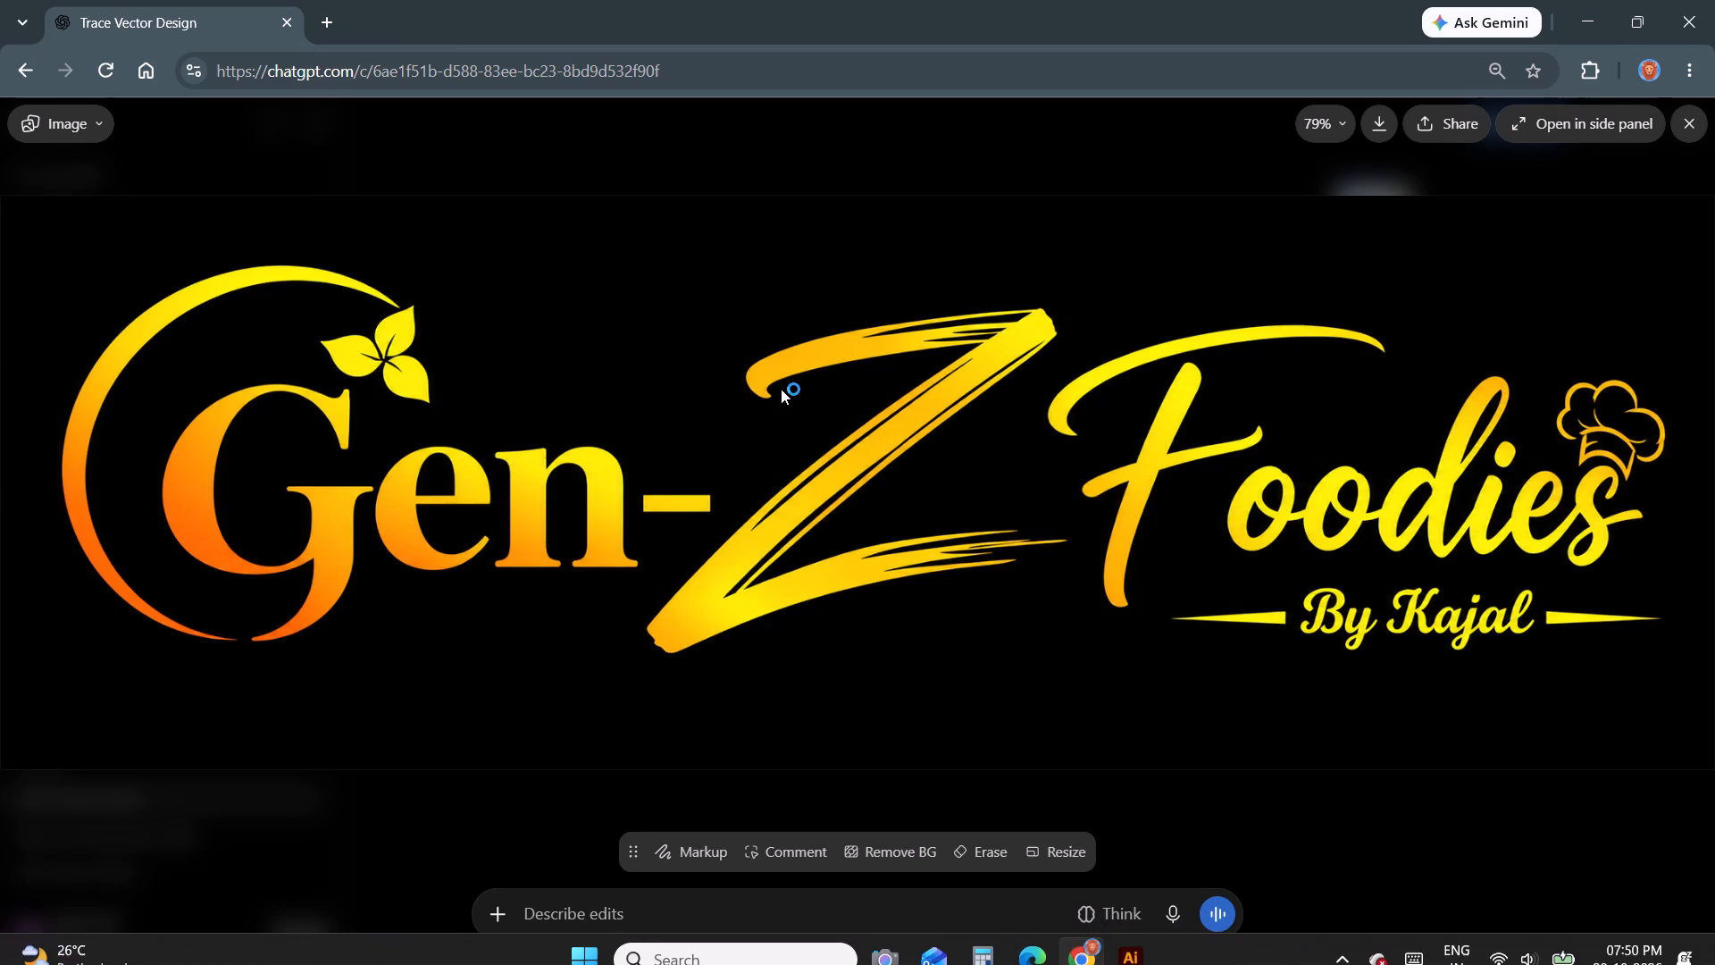
left_click(781, 389)
right_click(781, 389)
left_click(839, 480)
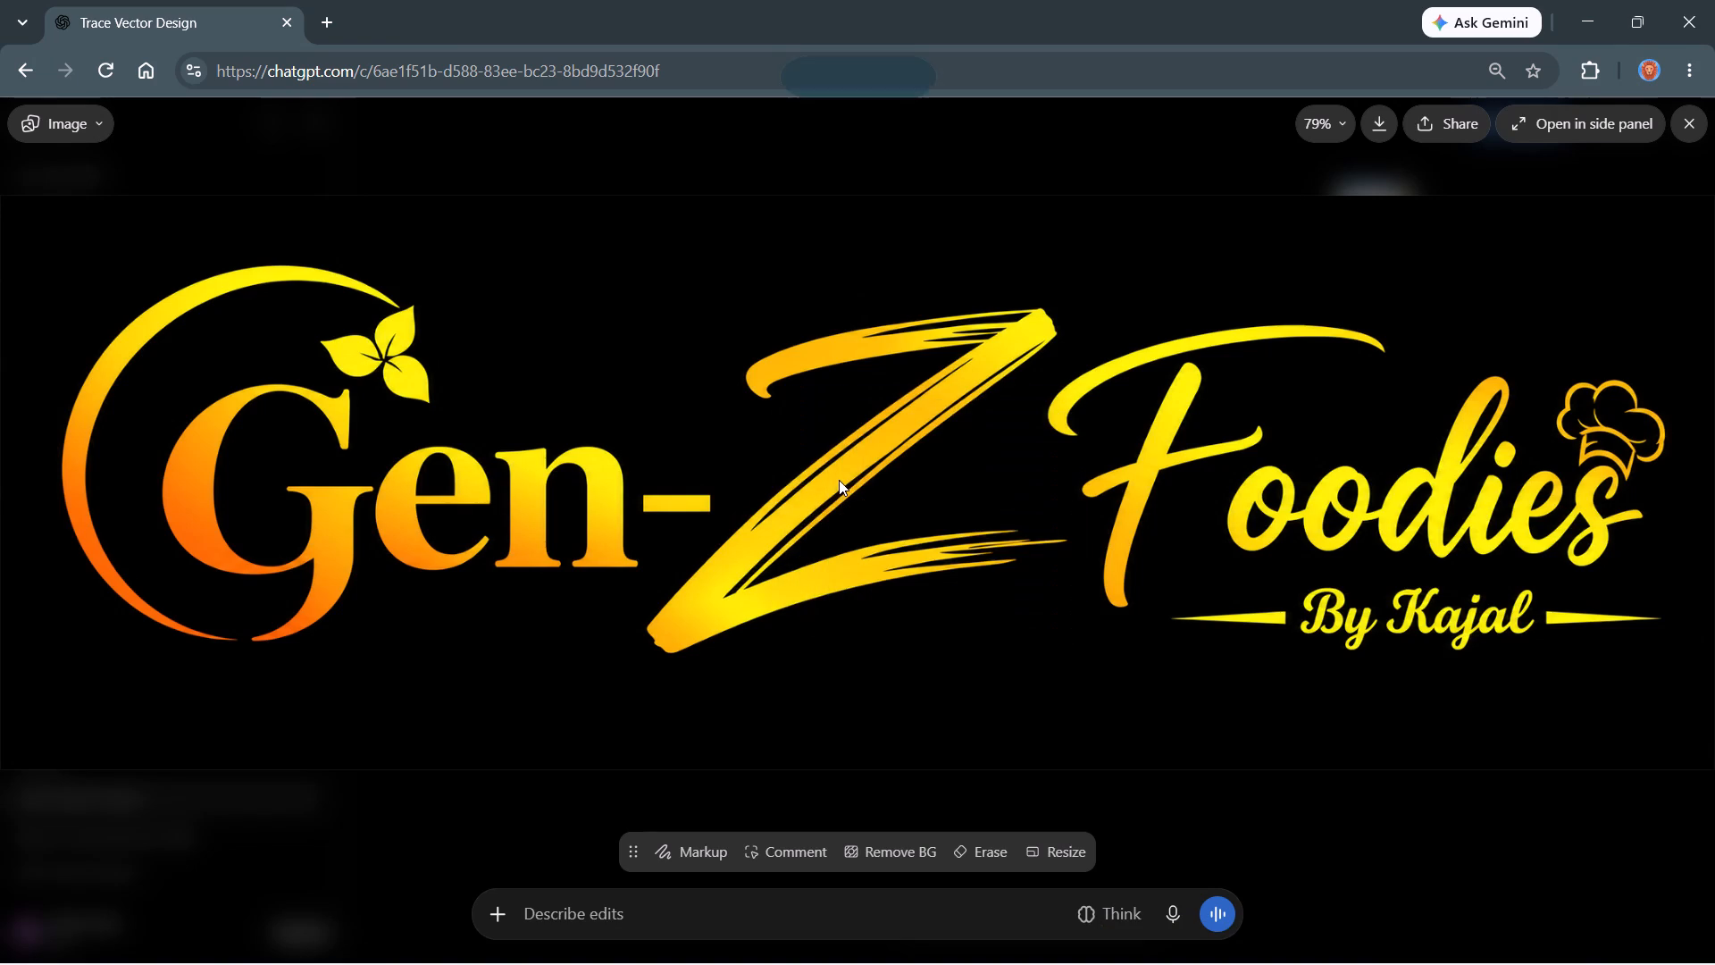
Switch back to Adobe Illustrator and paste the Gen-Z Foodies logo image onto the artboard.
left_click(1142, 949)
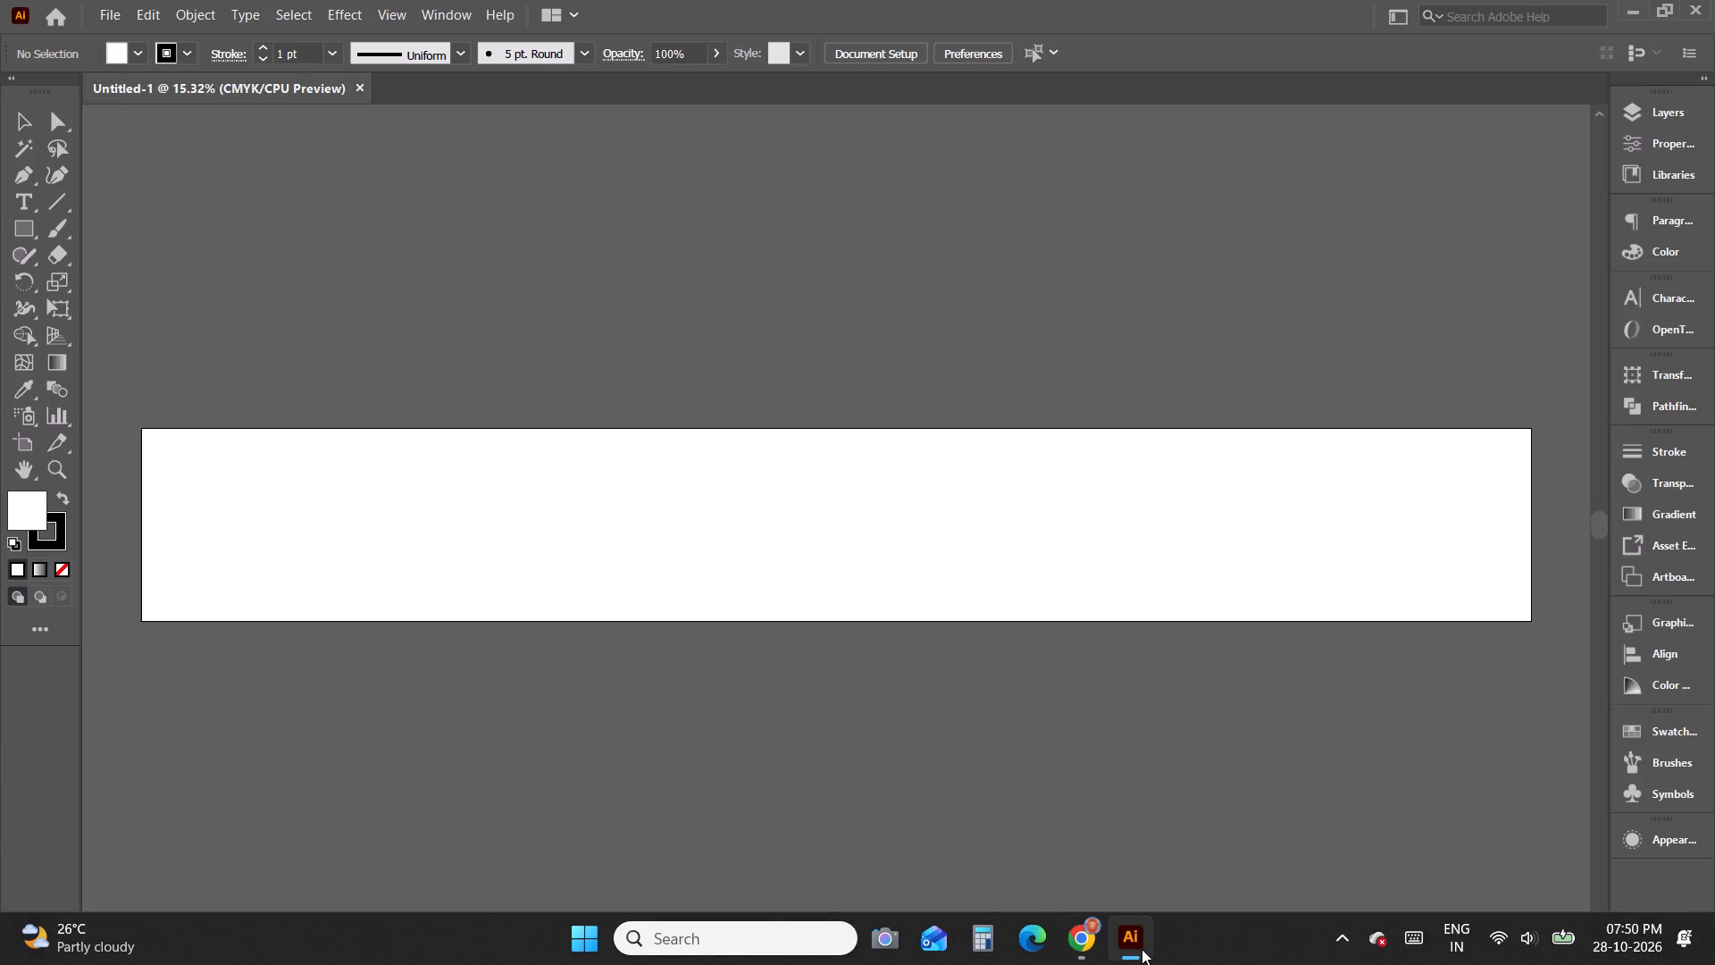
left_click(874, 589)
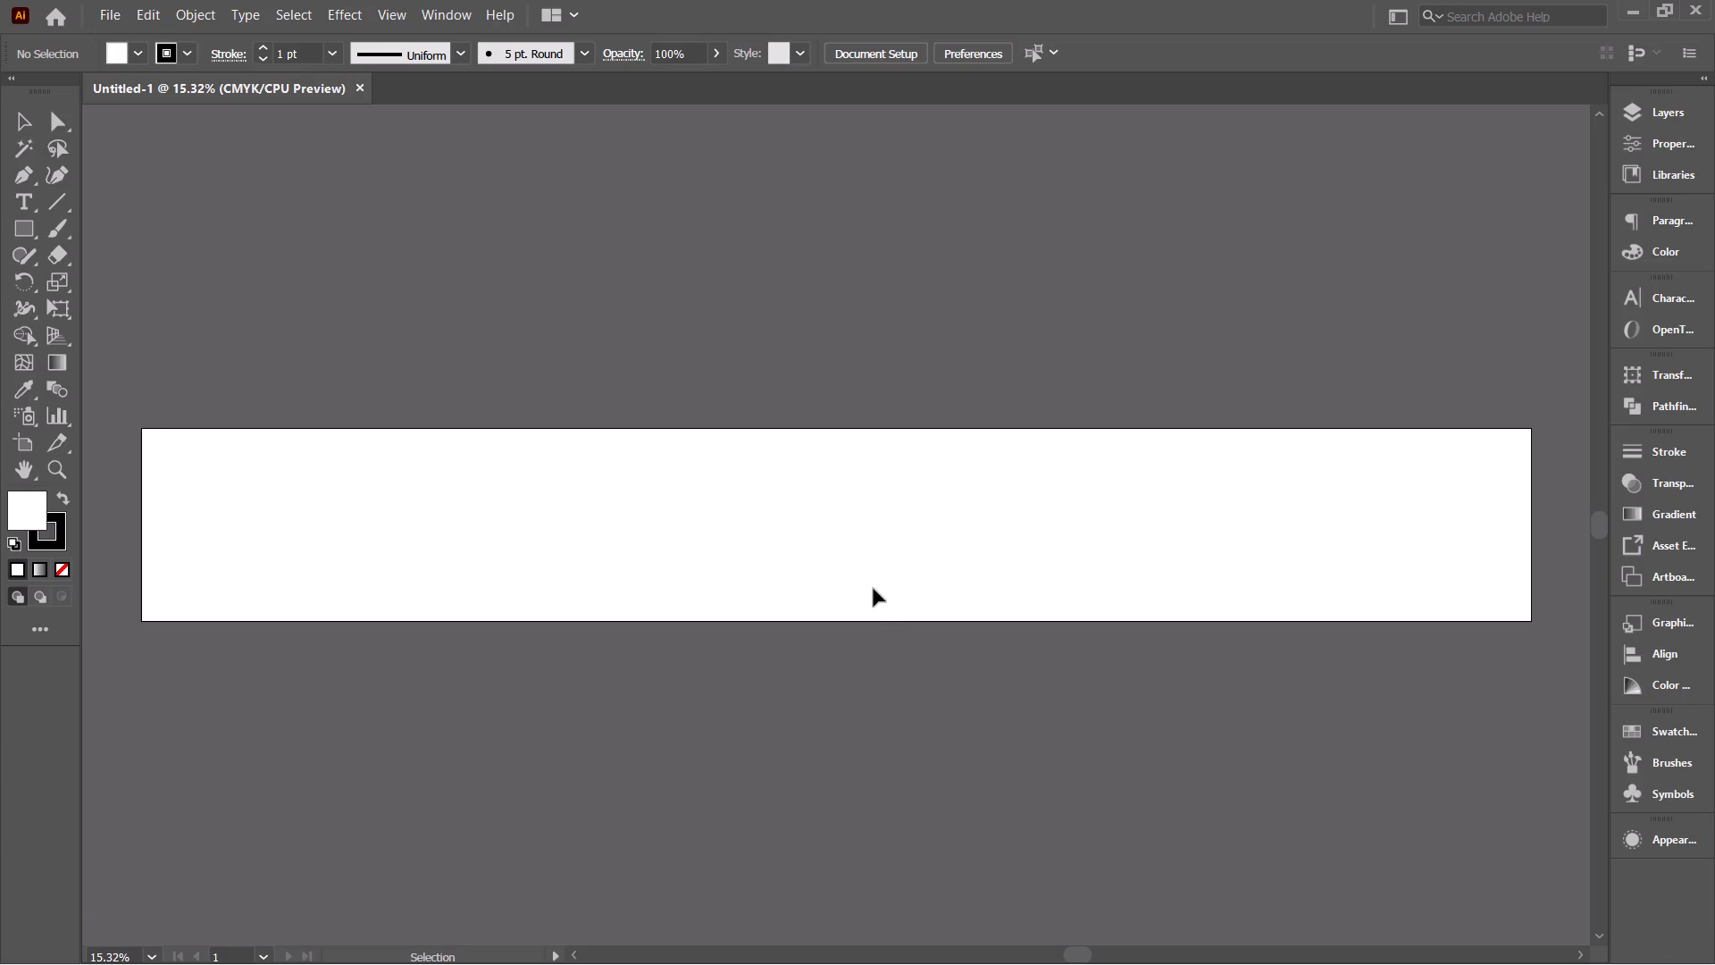
key("ctrl+v")
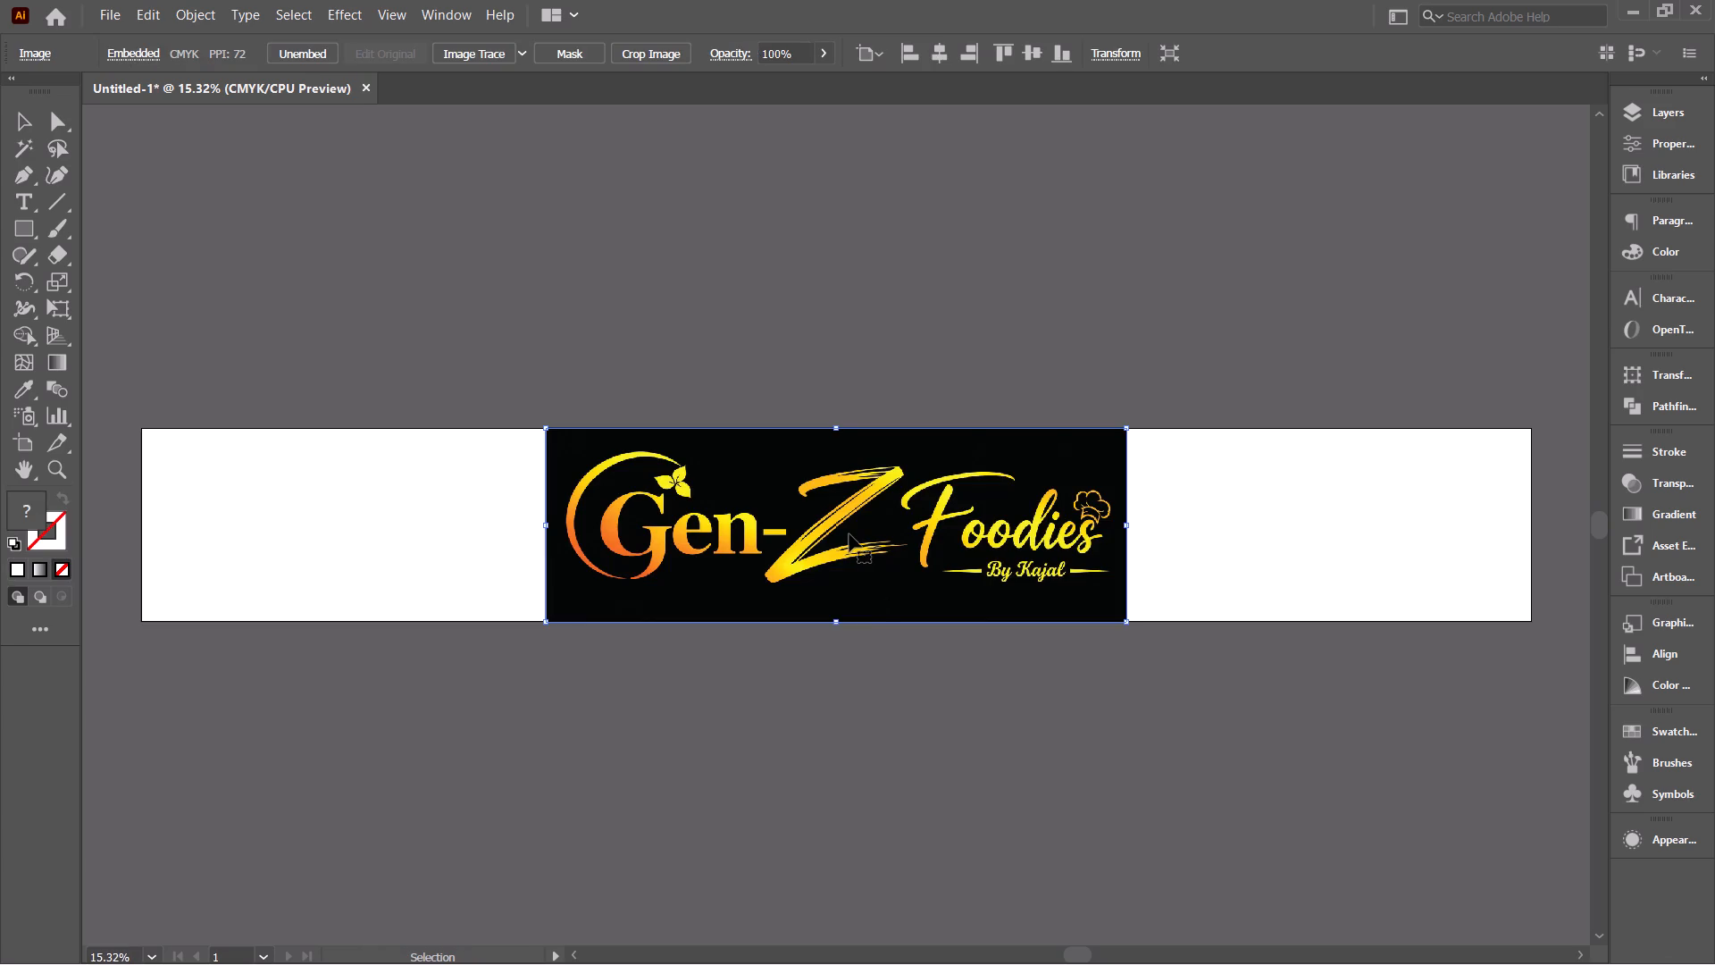
Duplicate the logo image about 11.2 in above the original, outside the artboard.
left_click_drag(849, 534, 866, 319, "alt")
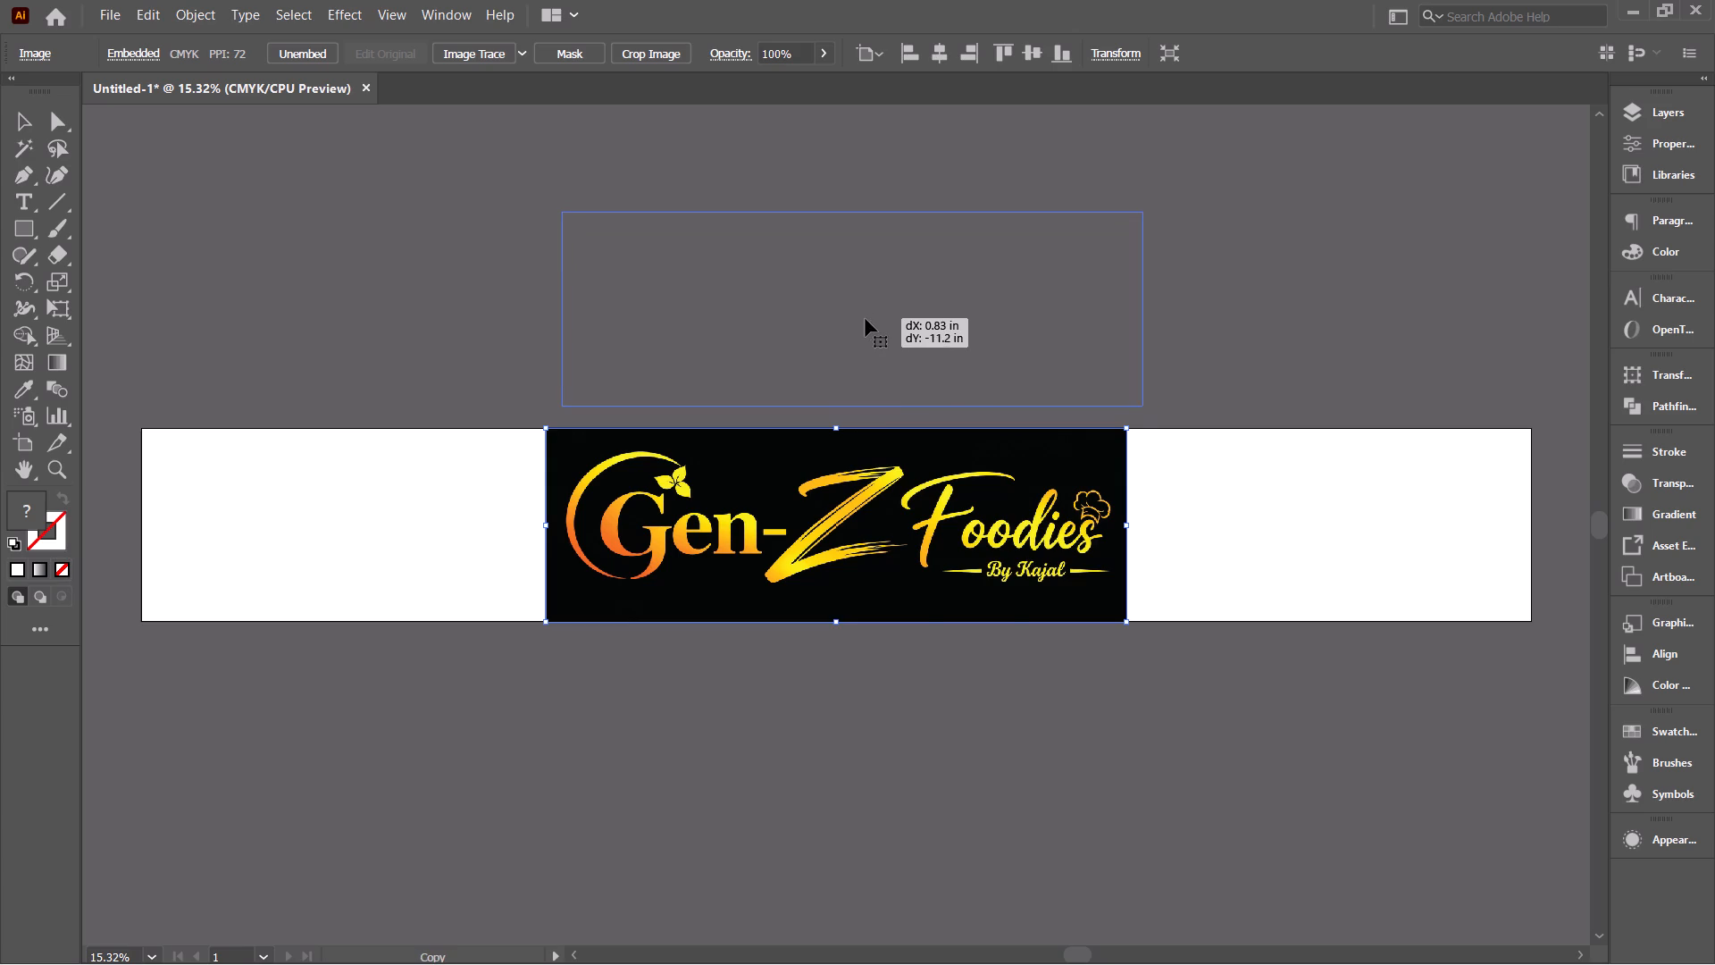
Apply Image Trace with the 3 Colors preset to the original logo image on the artboard.
left_click(799, 495)
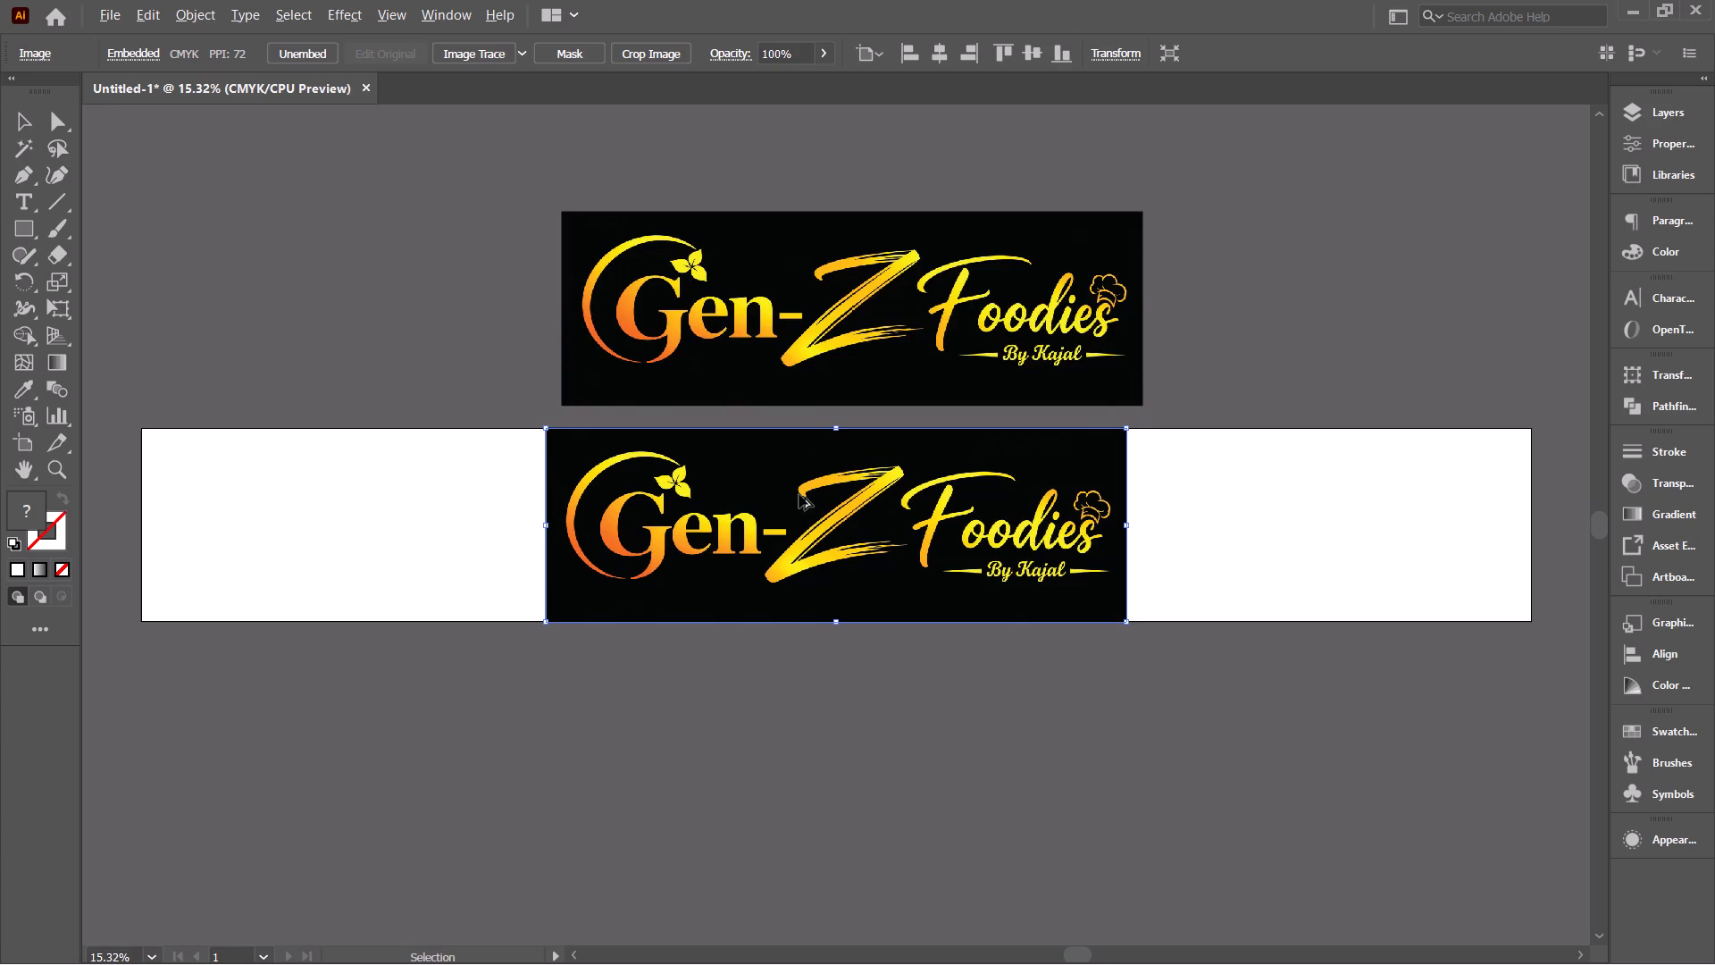
scroll(799, 495, "up", 3, "ctrl+alt")
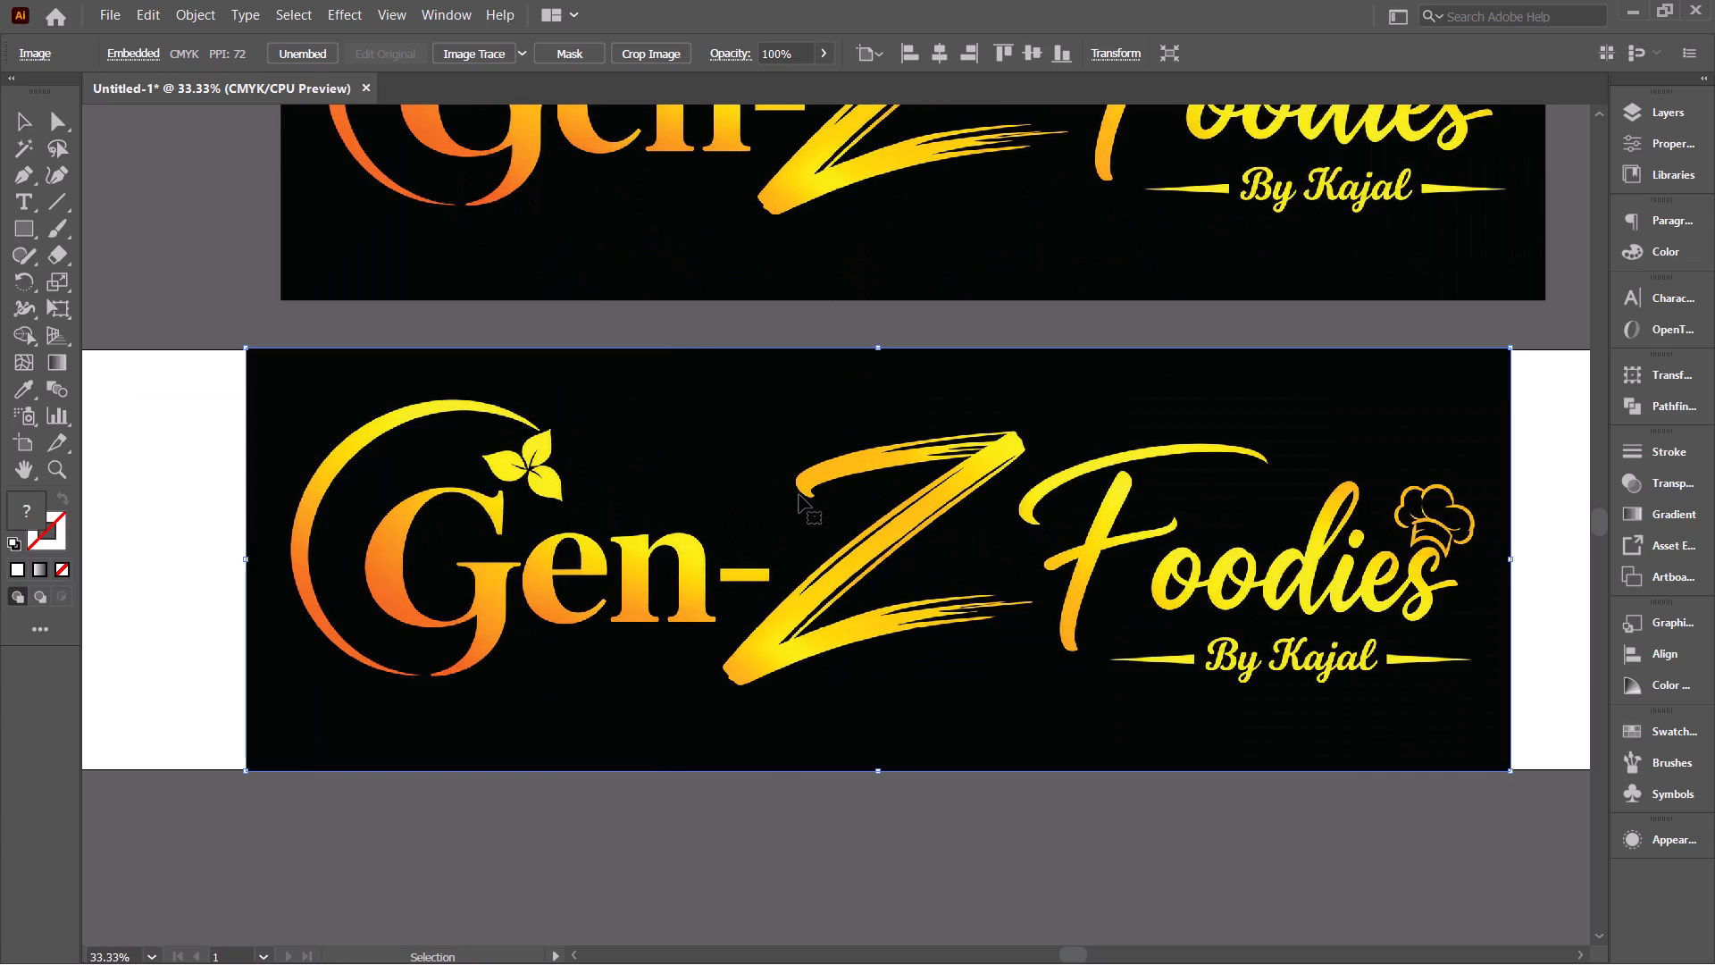
left_click(527, 55)
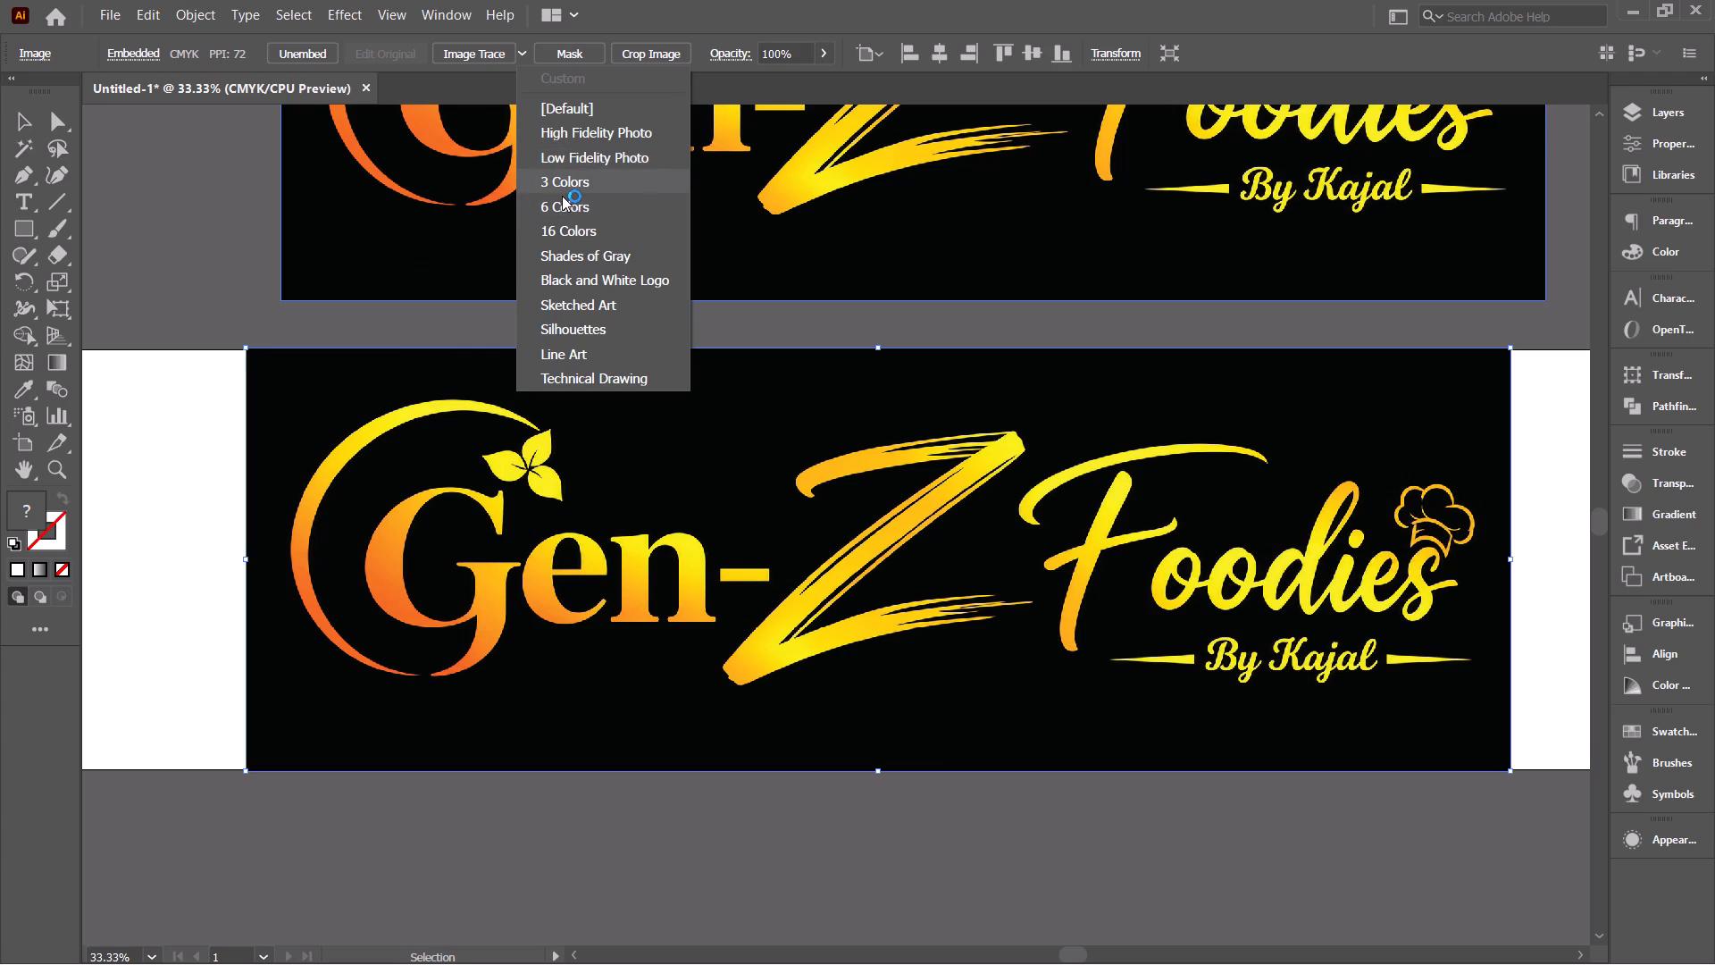
left_click(562, 189)
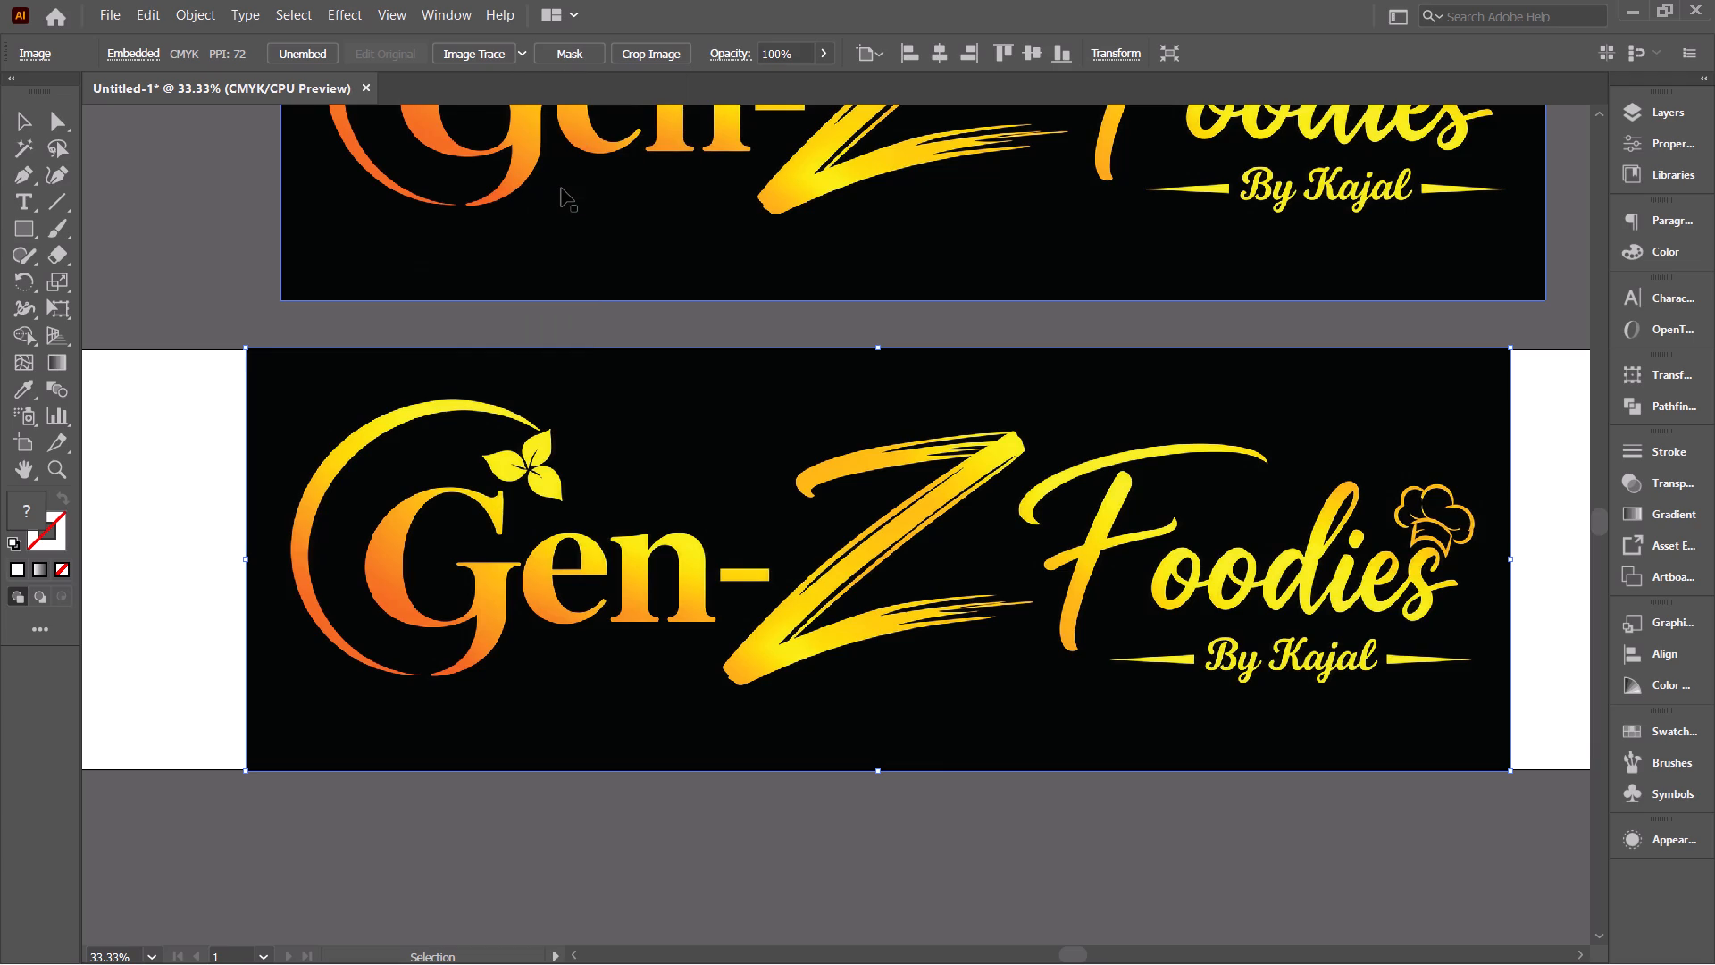
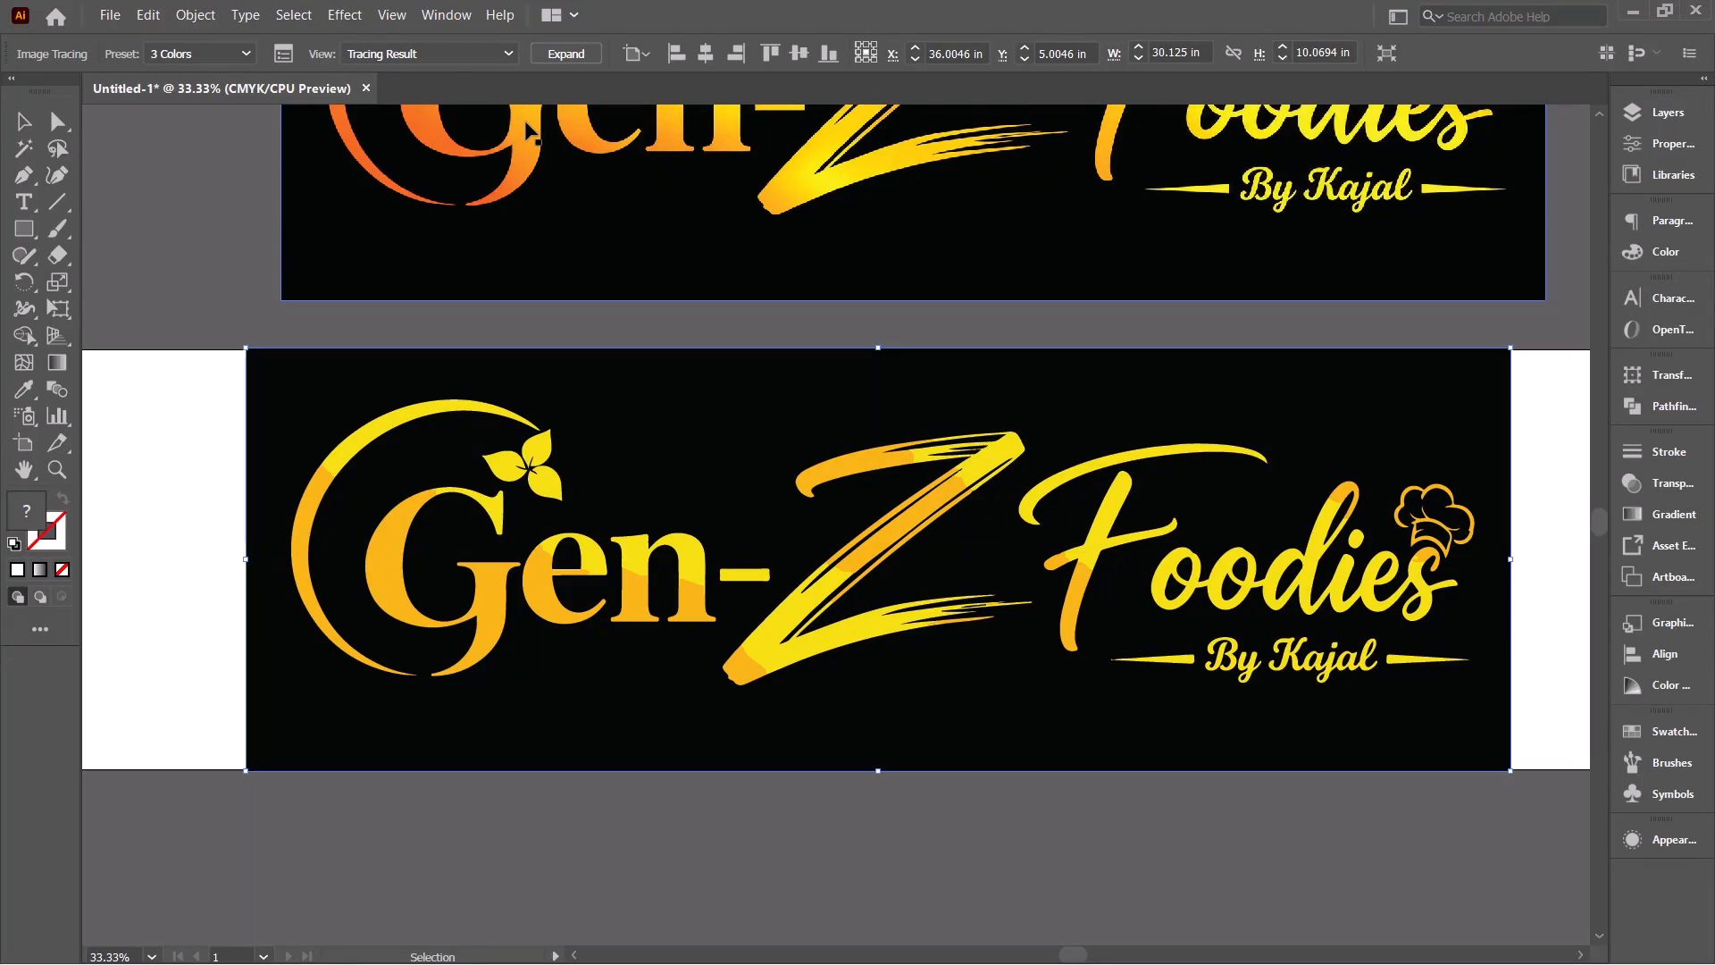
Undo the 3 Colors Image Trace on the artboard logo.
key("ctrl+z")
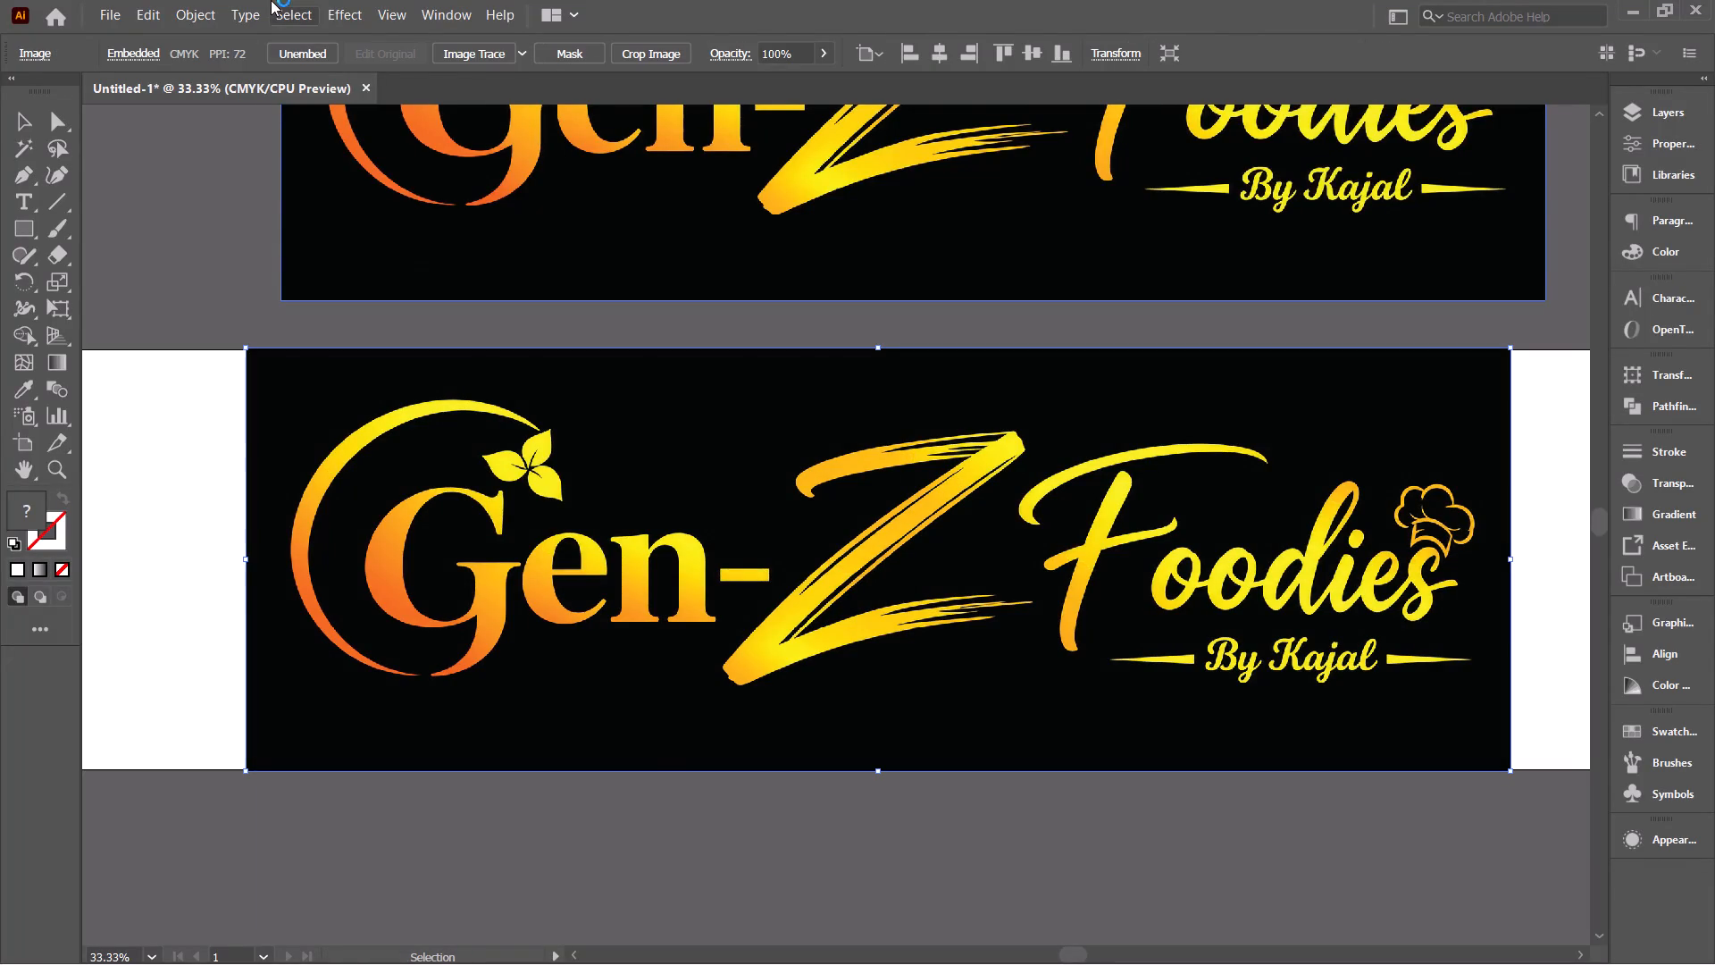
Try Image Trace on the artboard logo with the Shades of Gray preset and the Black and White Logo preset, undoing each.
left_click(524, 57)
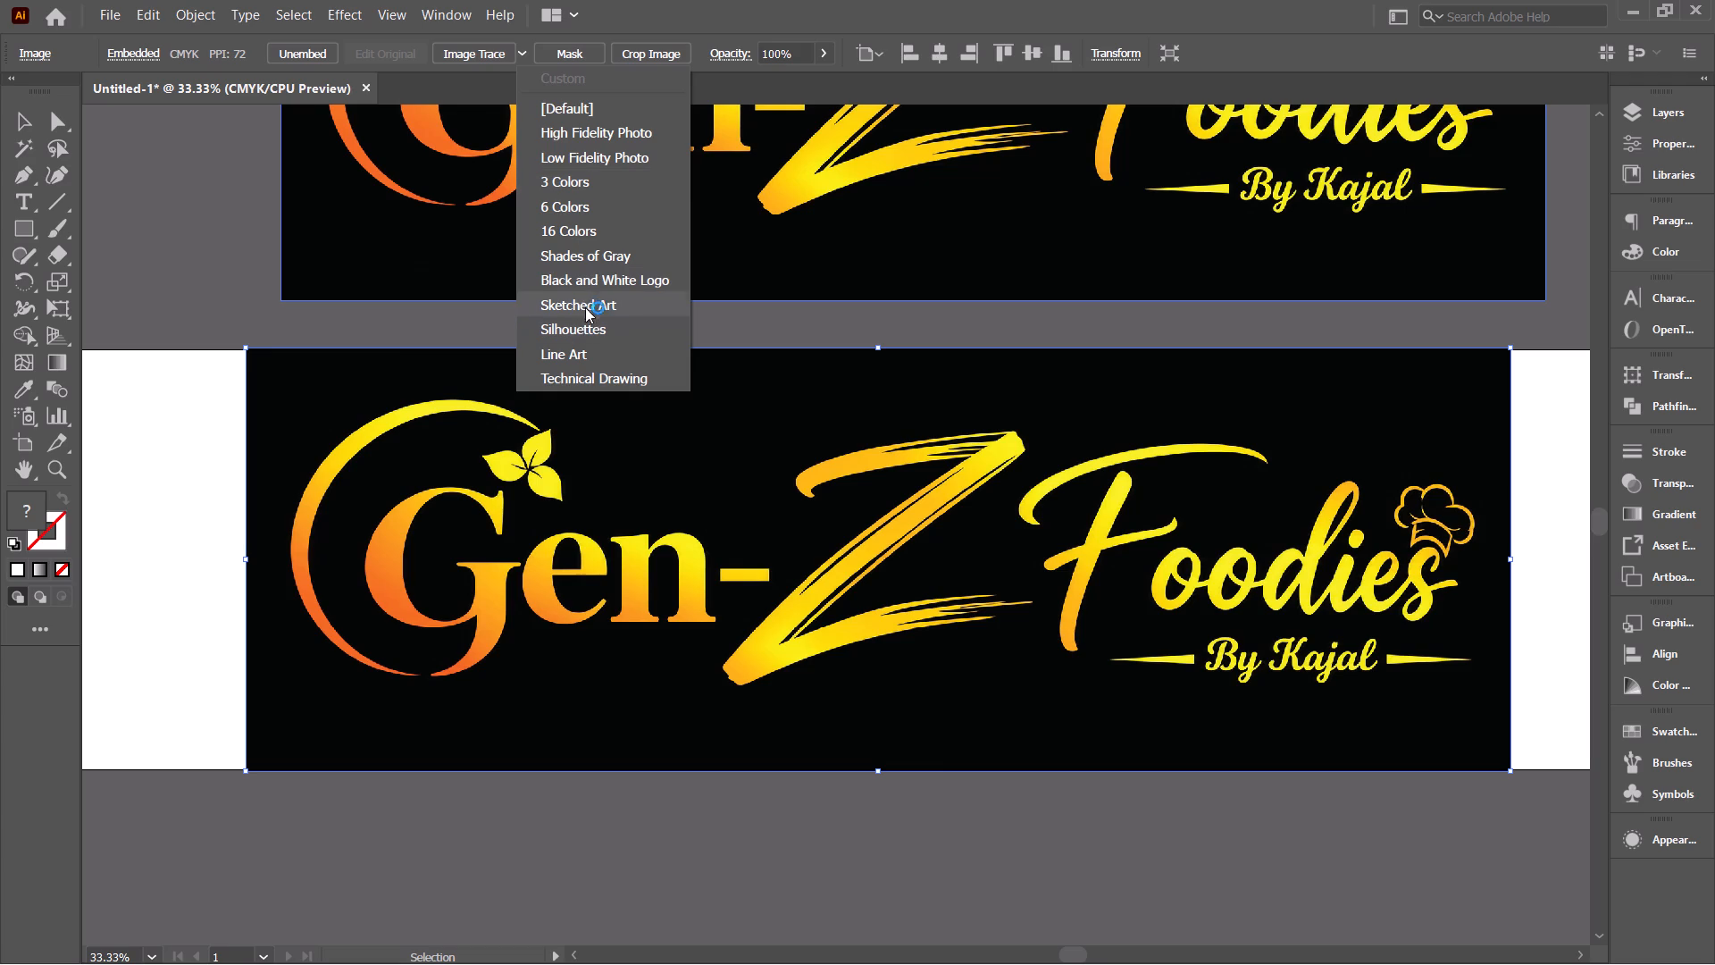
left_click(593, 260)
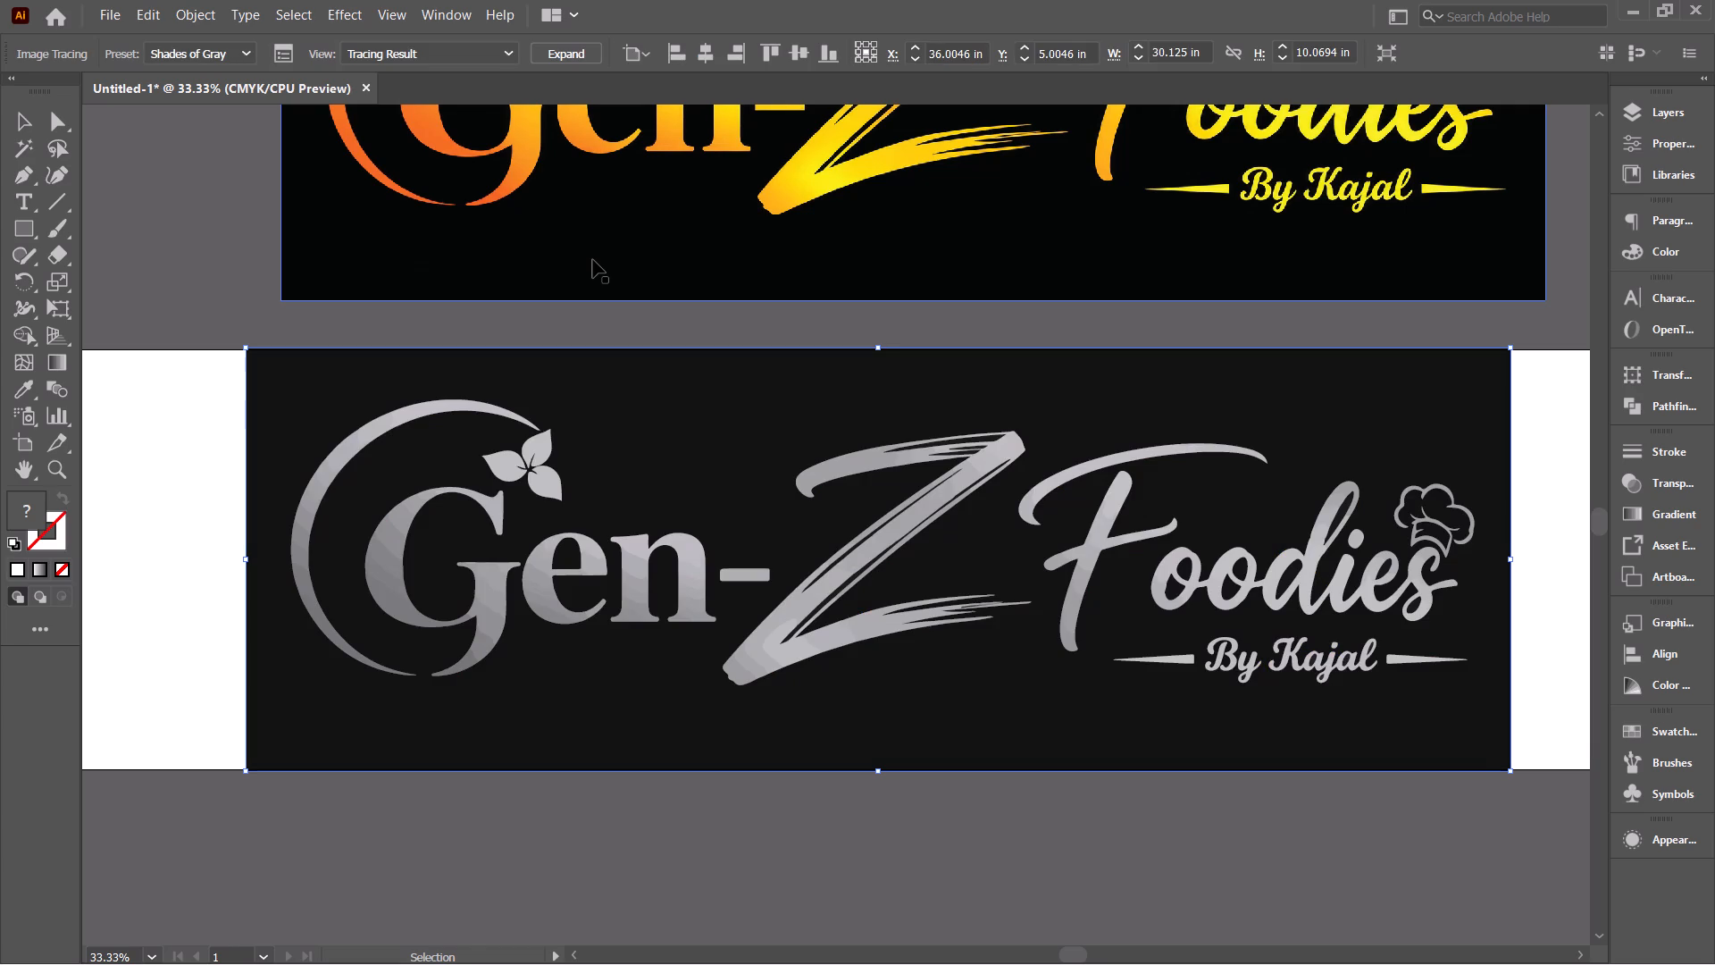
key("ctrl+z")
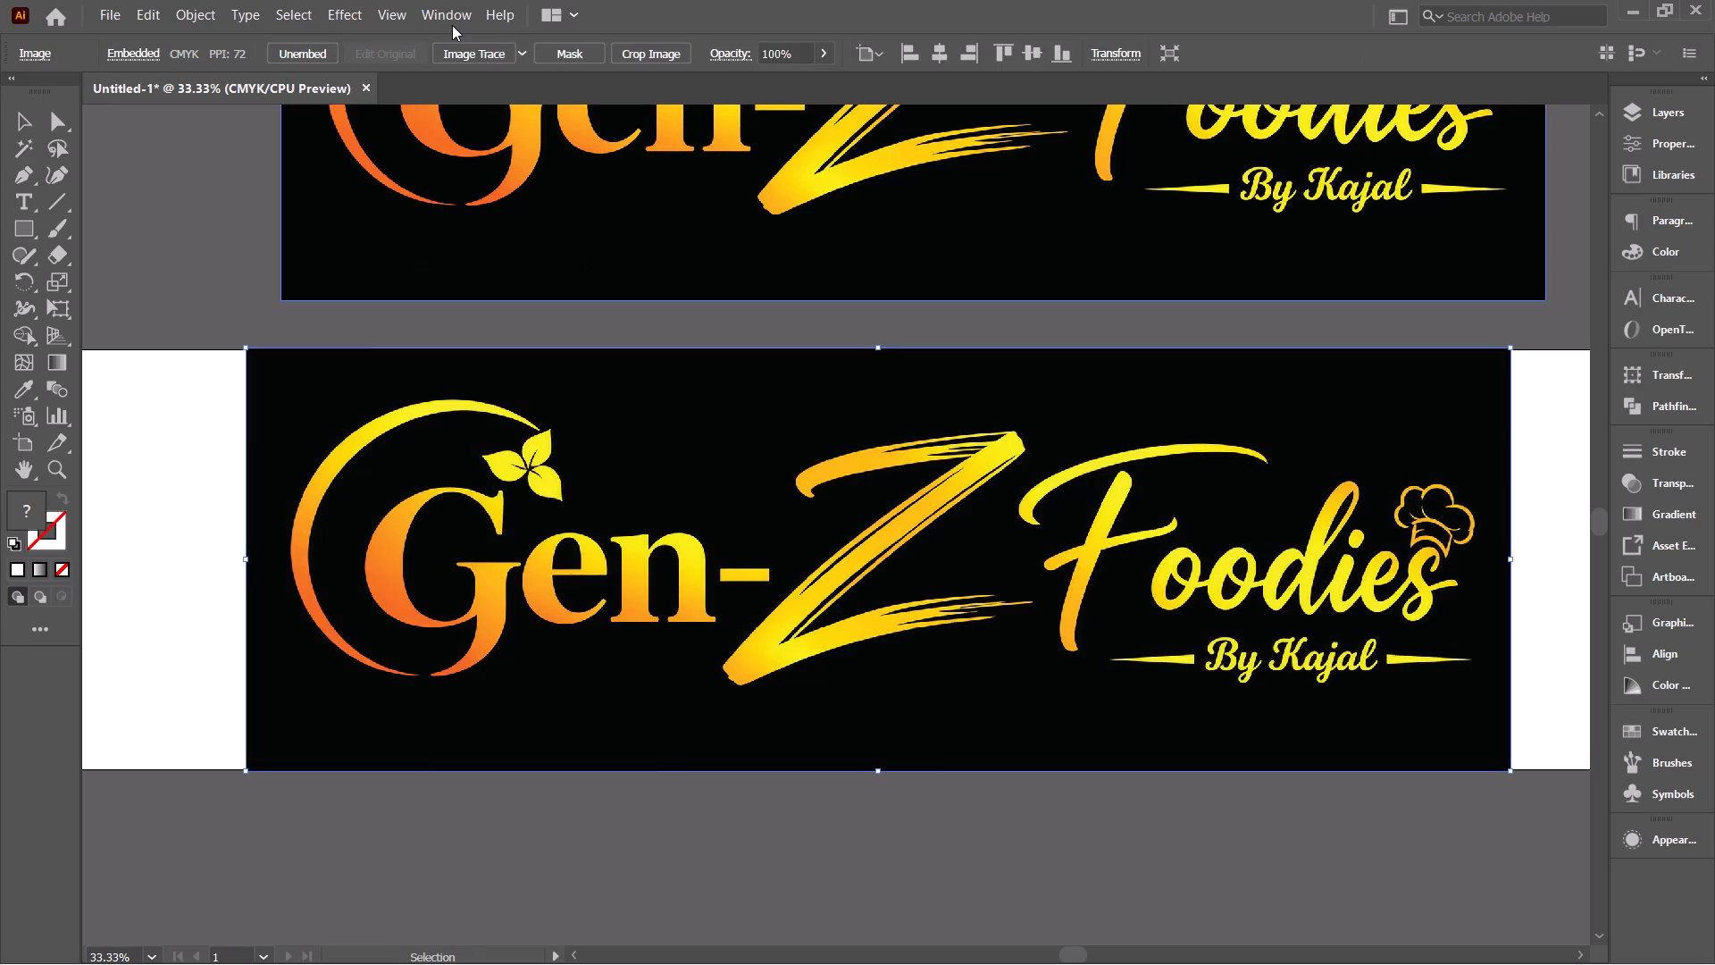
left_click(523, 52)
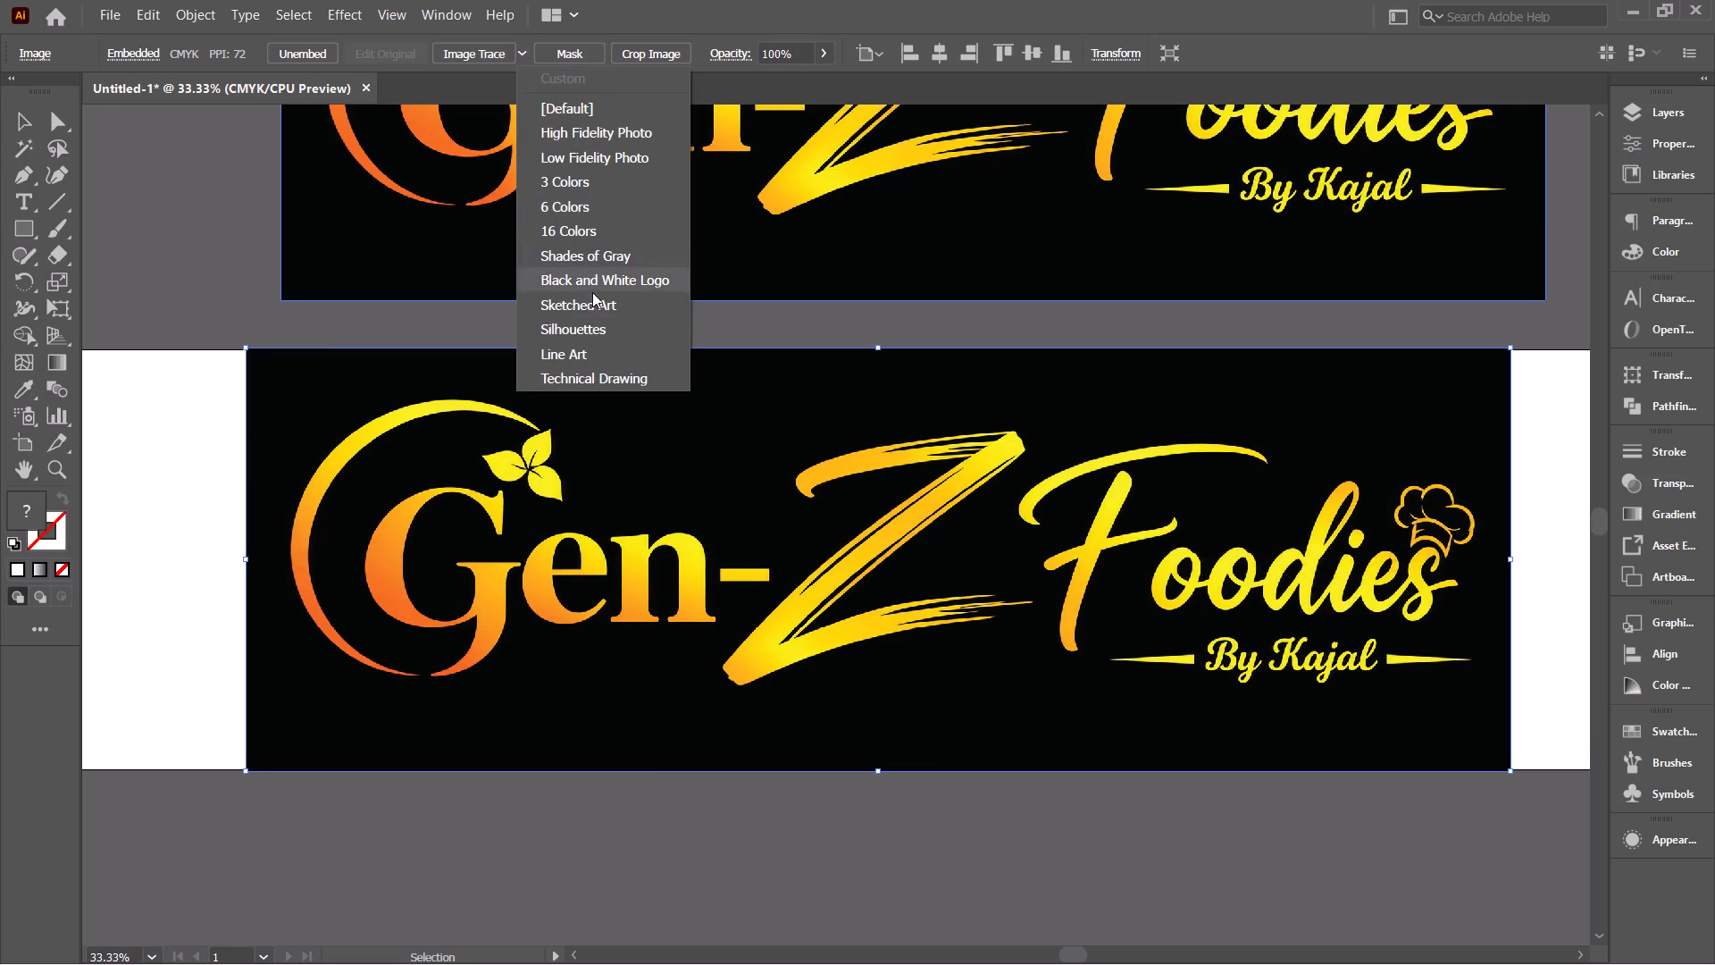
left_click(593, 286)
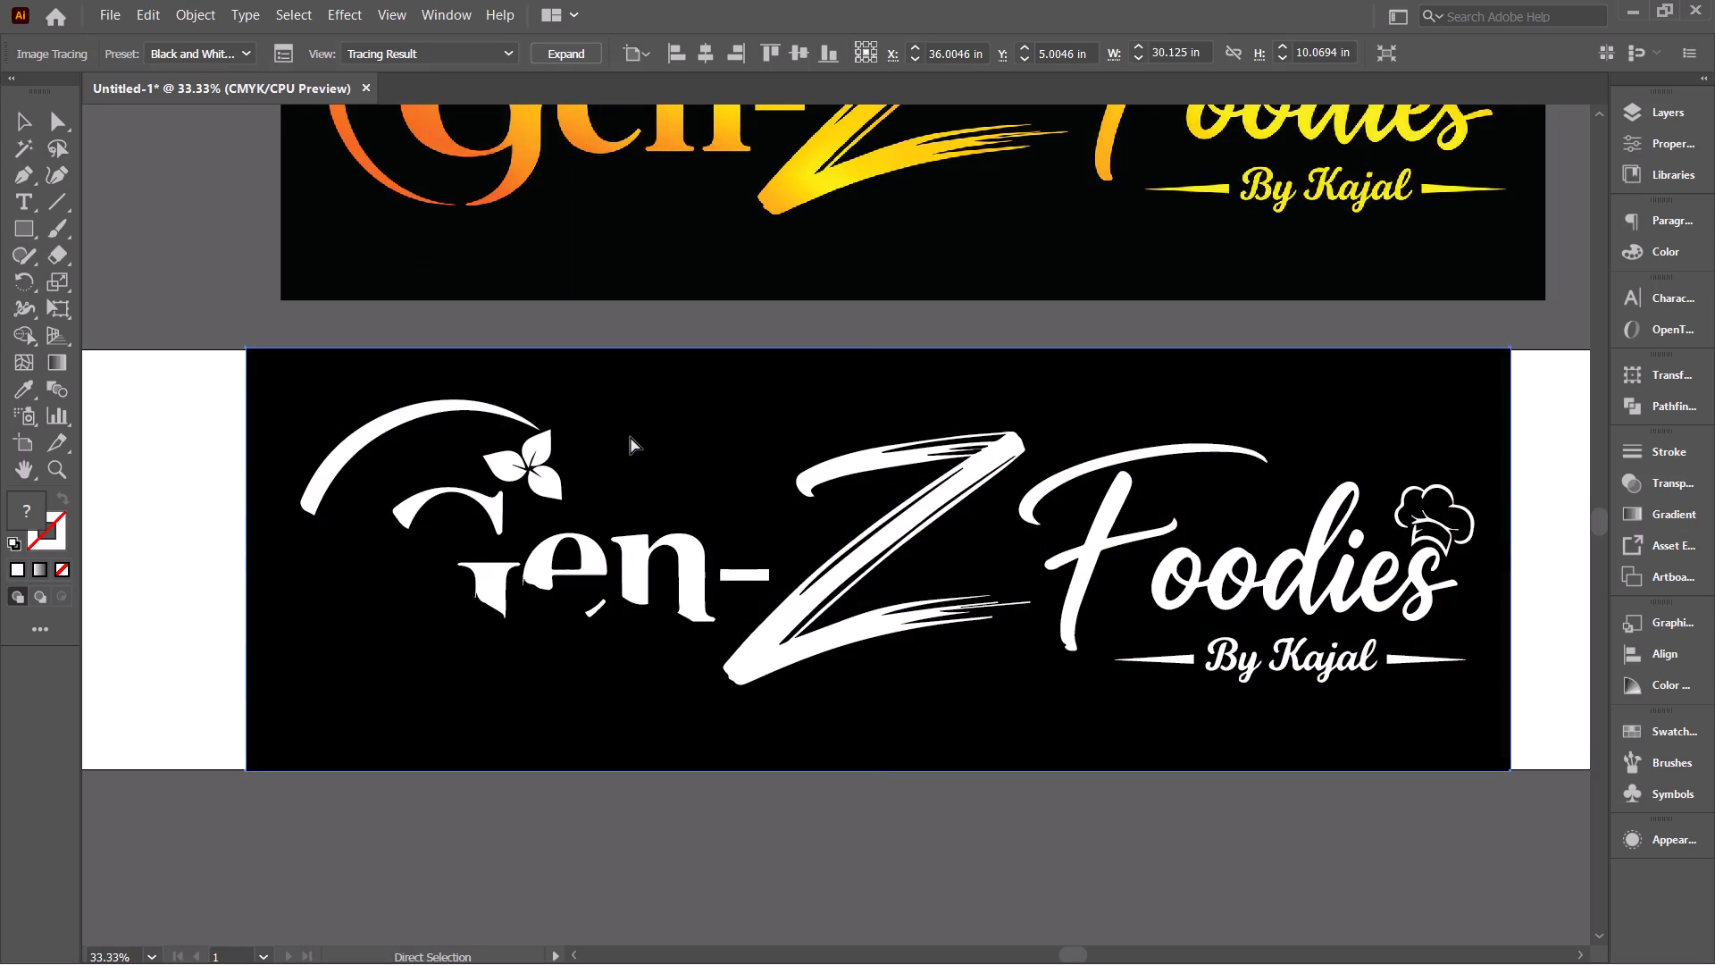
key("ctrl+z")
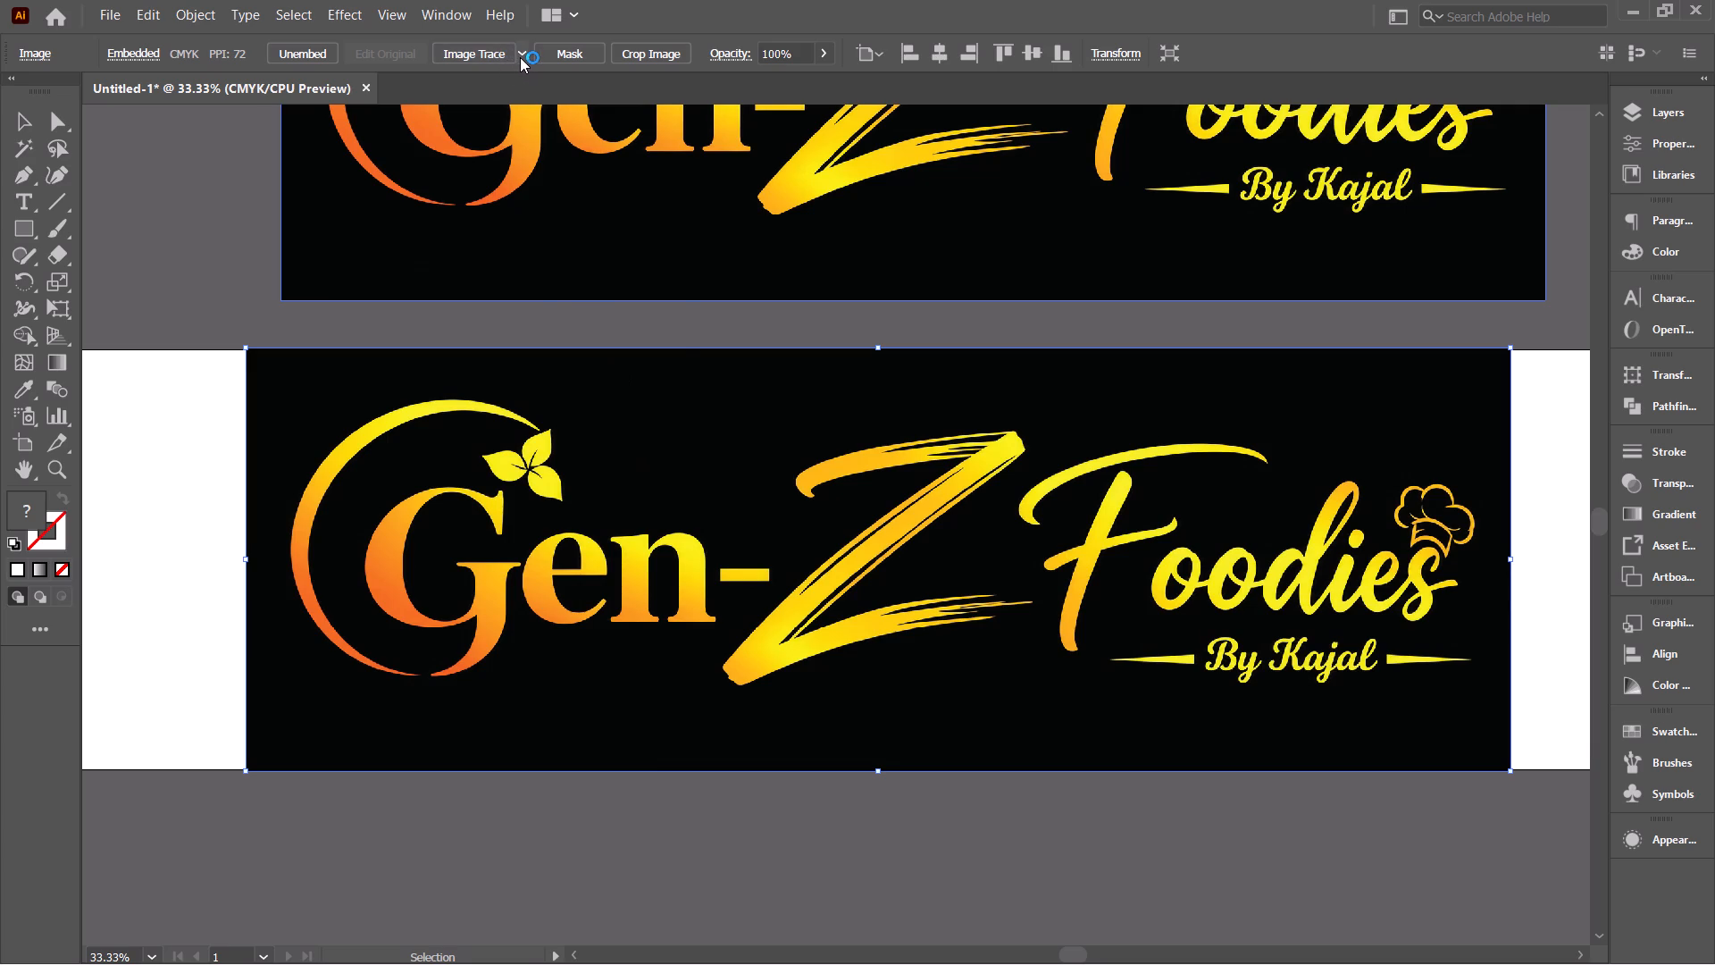
Apply Image Trace with the 3 Colors preset to the logo image on the artboard.
left_click(520, 50)
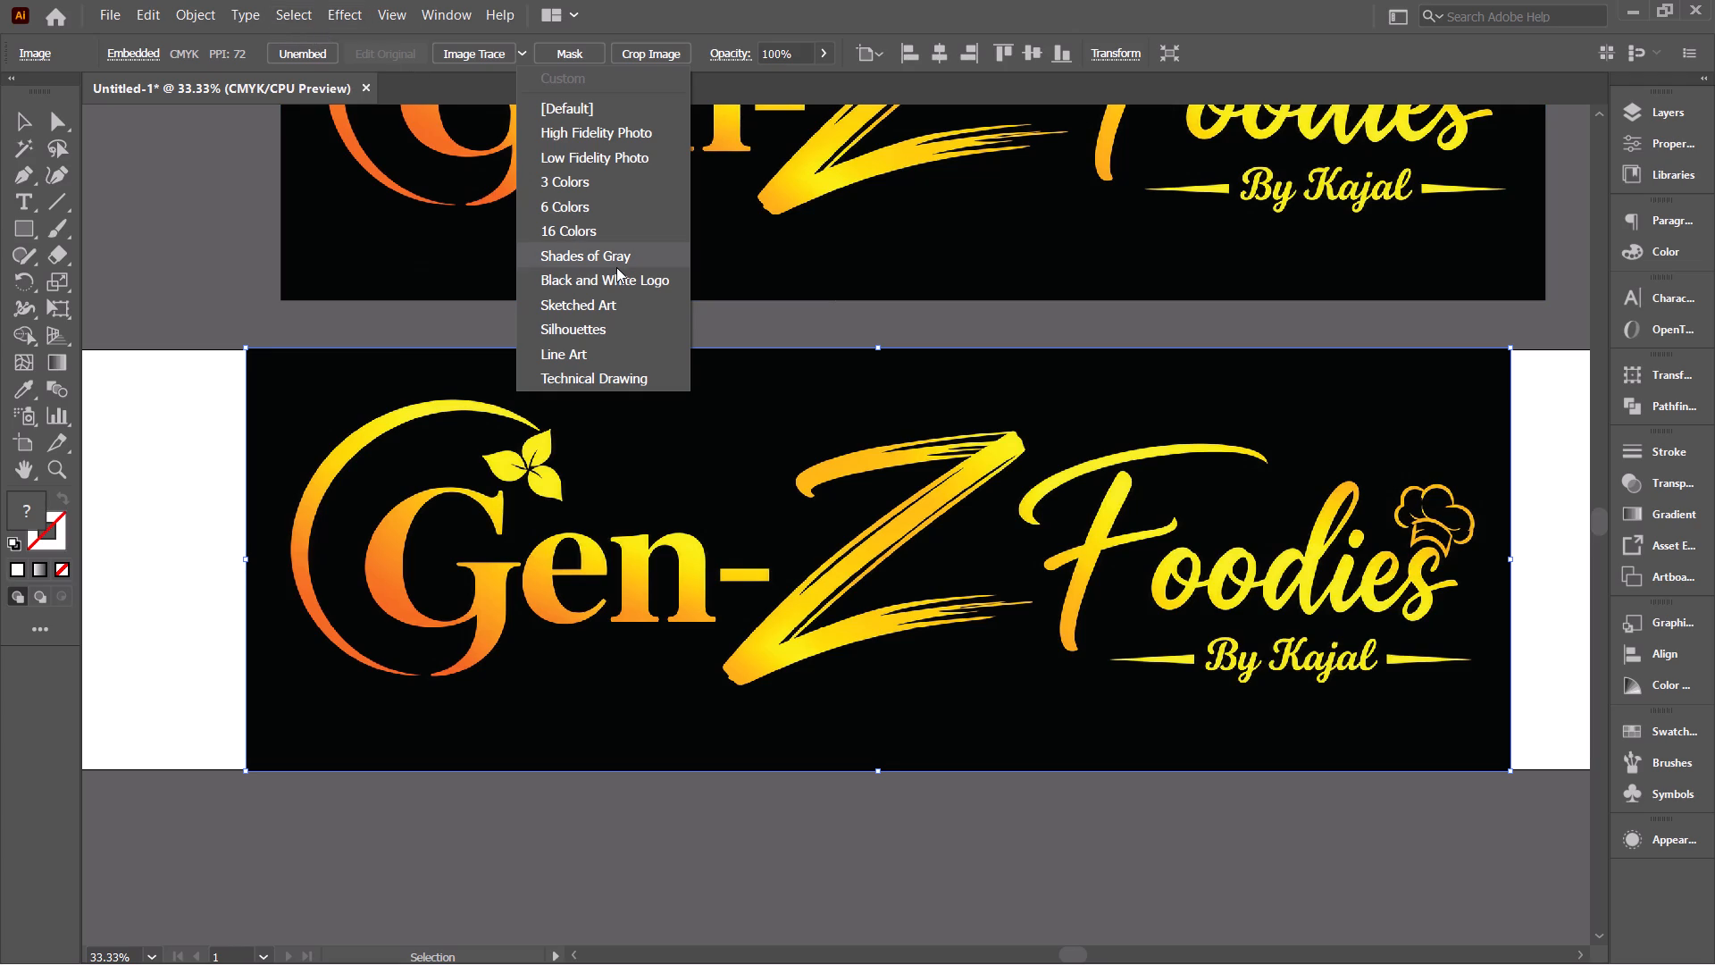
left_click(613, 180)
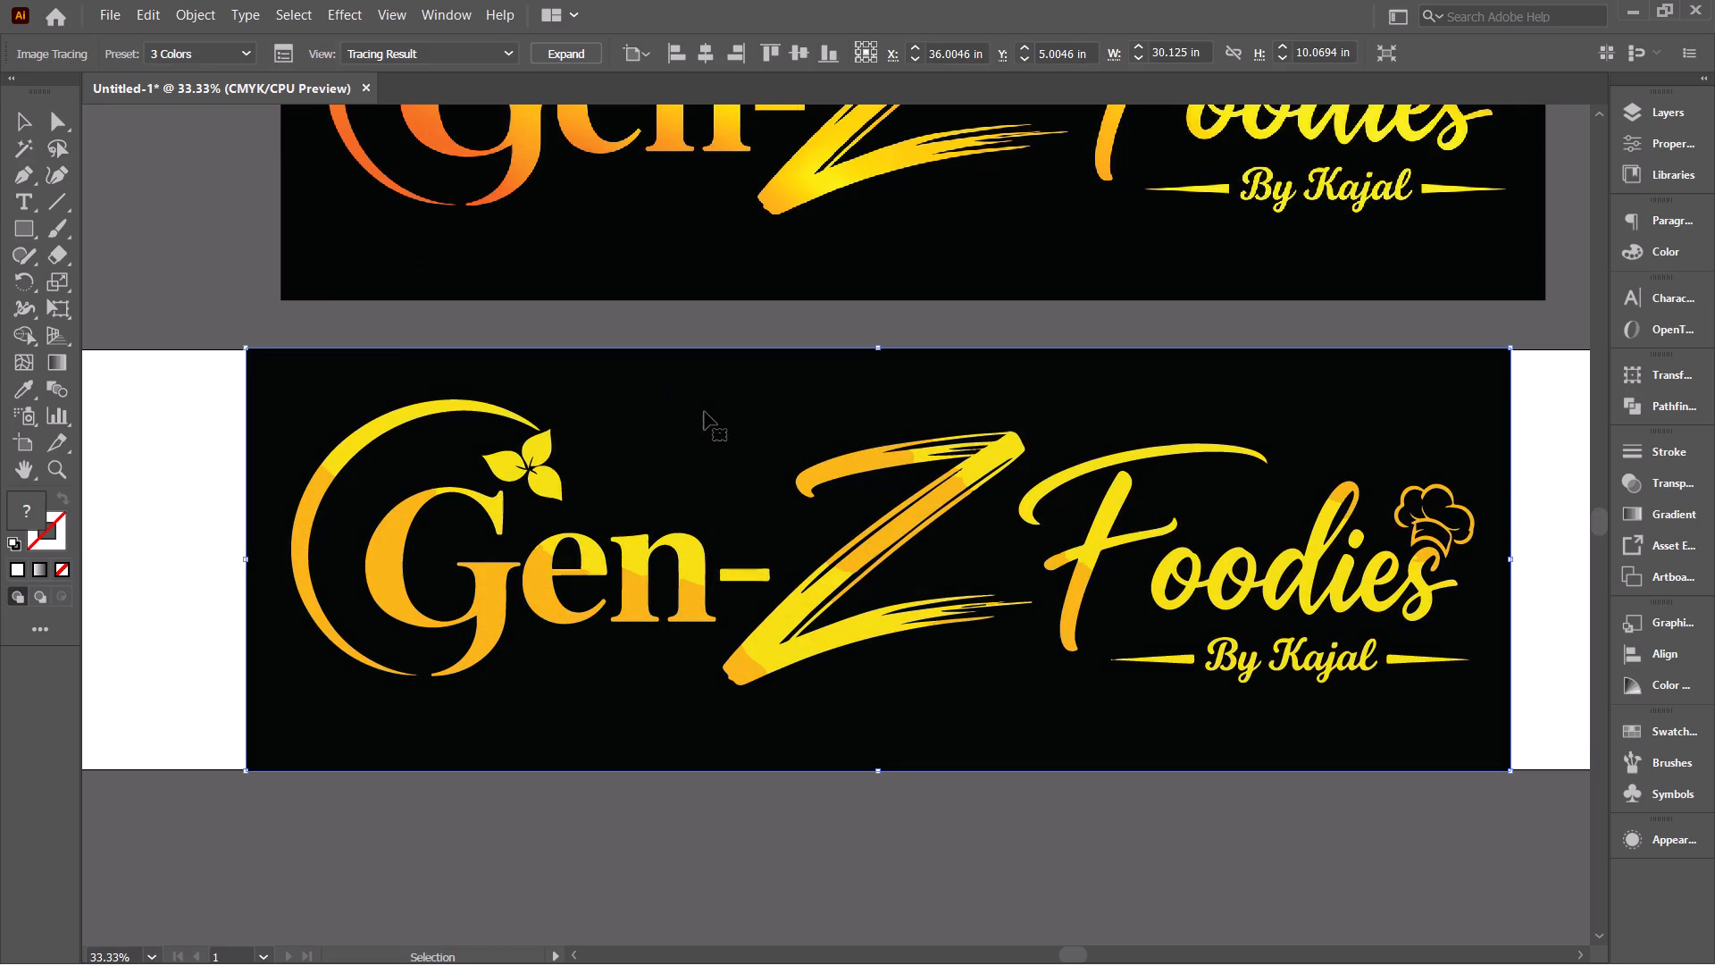
Expand the traced artboard logo into paths and ungroup them.
left_click(586, 50)
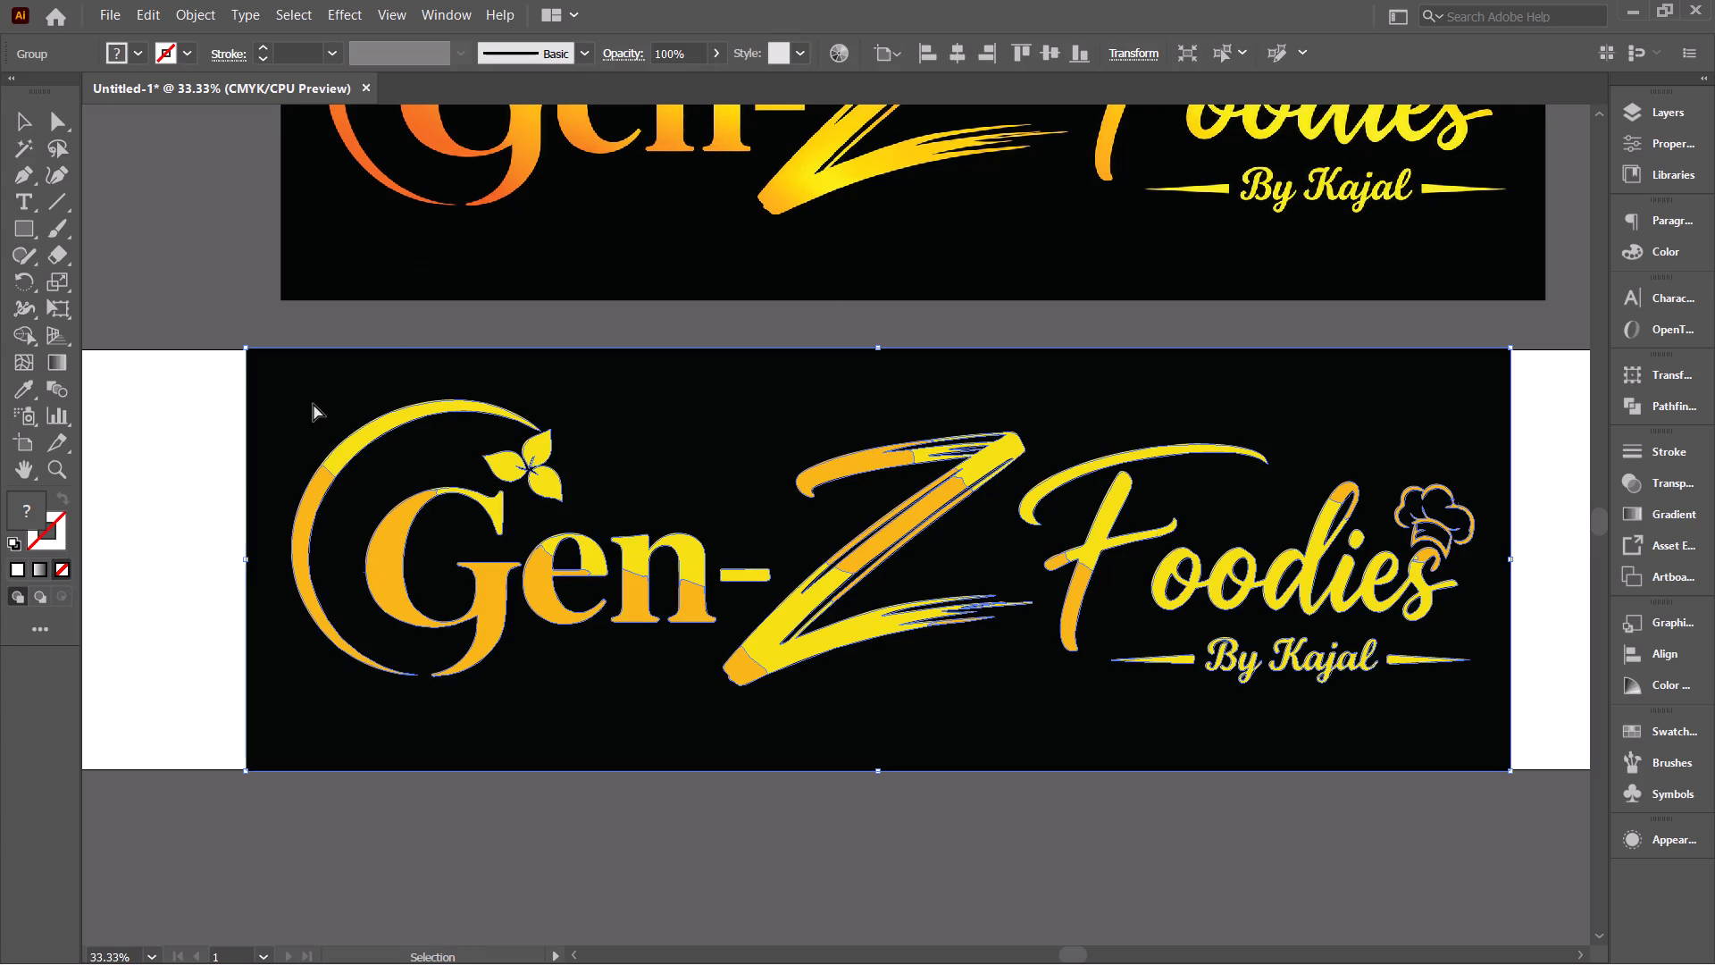
key("ctrl+shift+g")
left_click(175, 407)
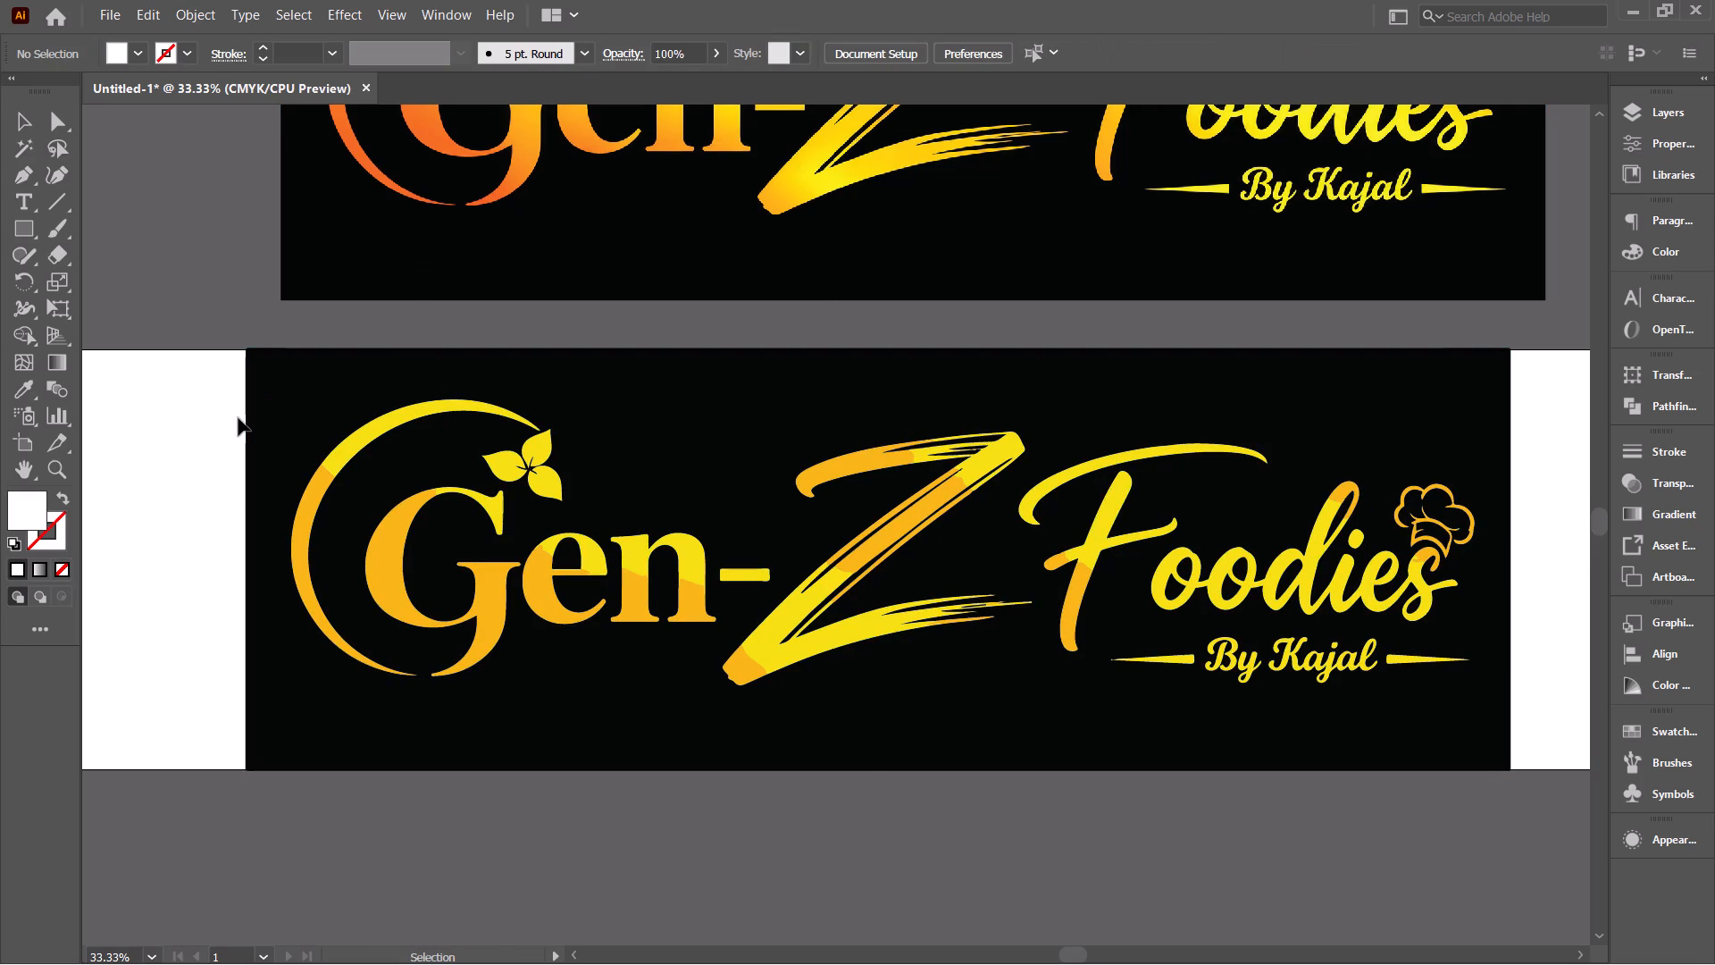
Delete the large black background shape behind the traced logo on the artboard.
left_click(238, 418)
left_click(258, 425)
key("BackSpace")
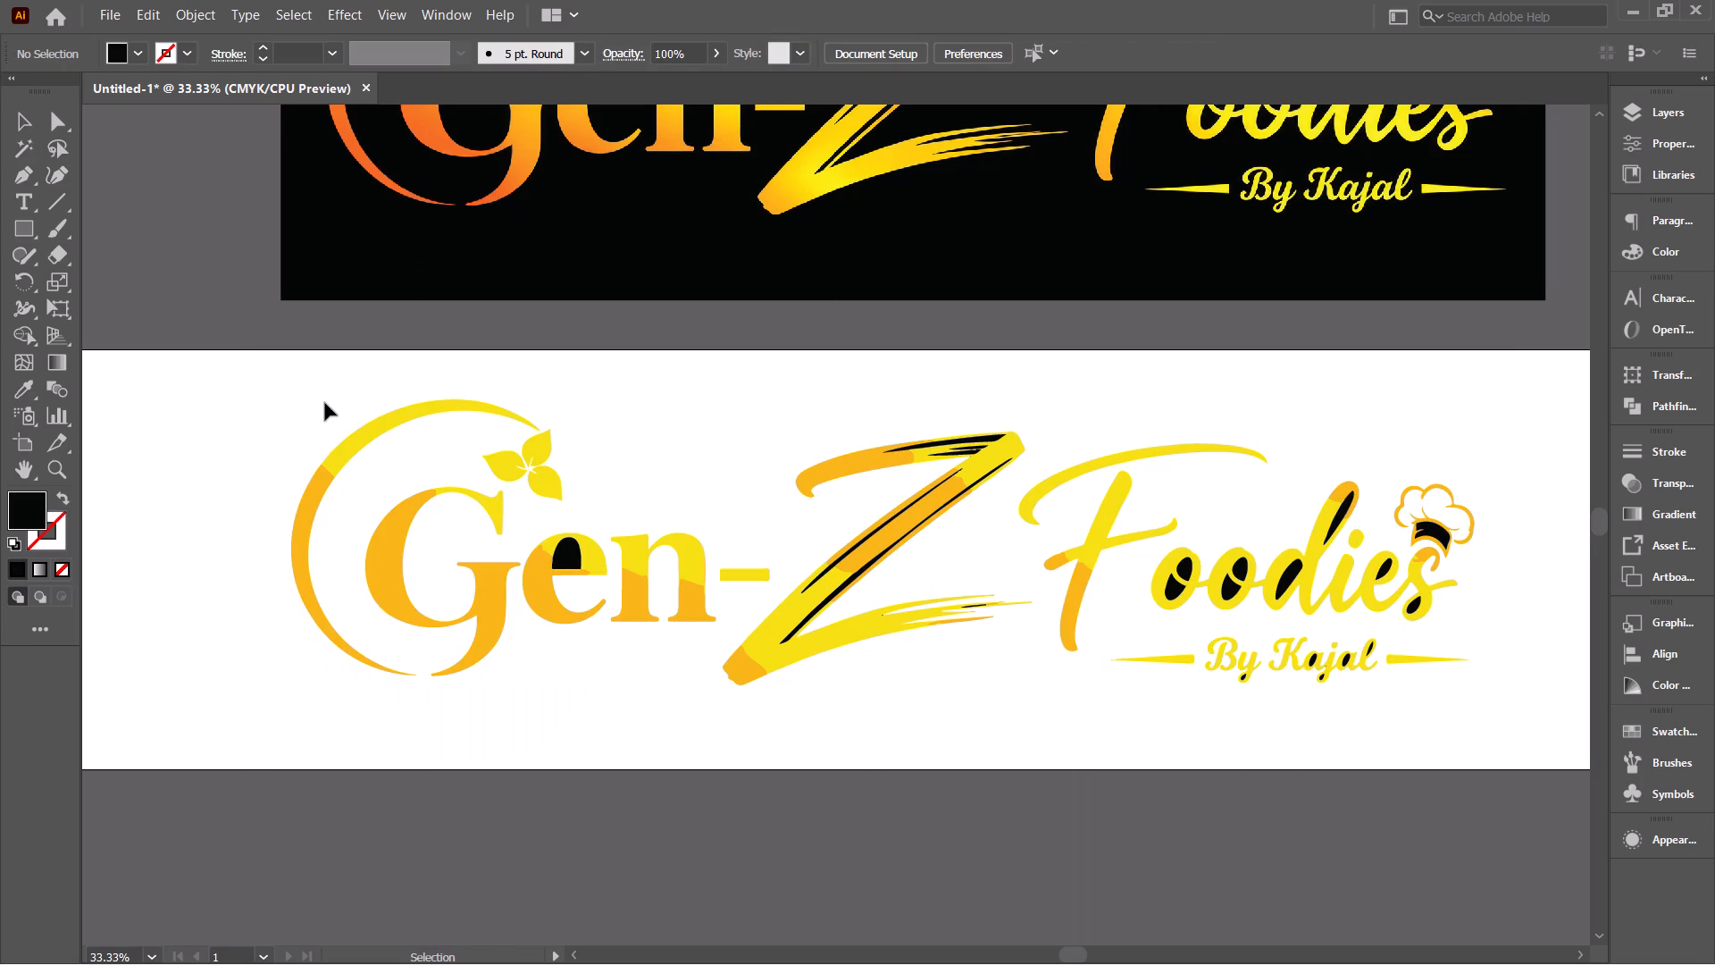
Select all the traced logo pieces and move them together off the artboard, into the empty area just below it.
scroll(325, 403, "down", 1)
left_click_drag(260, 213, 958, 605)
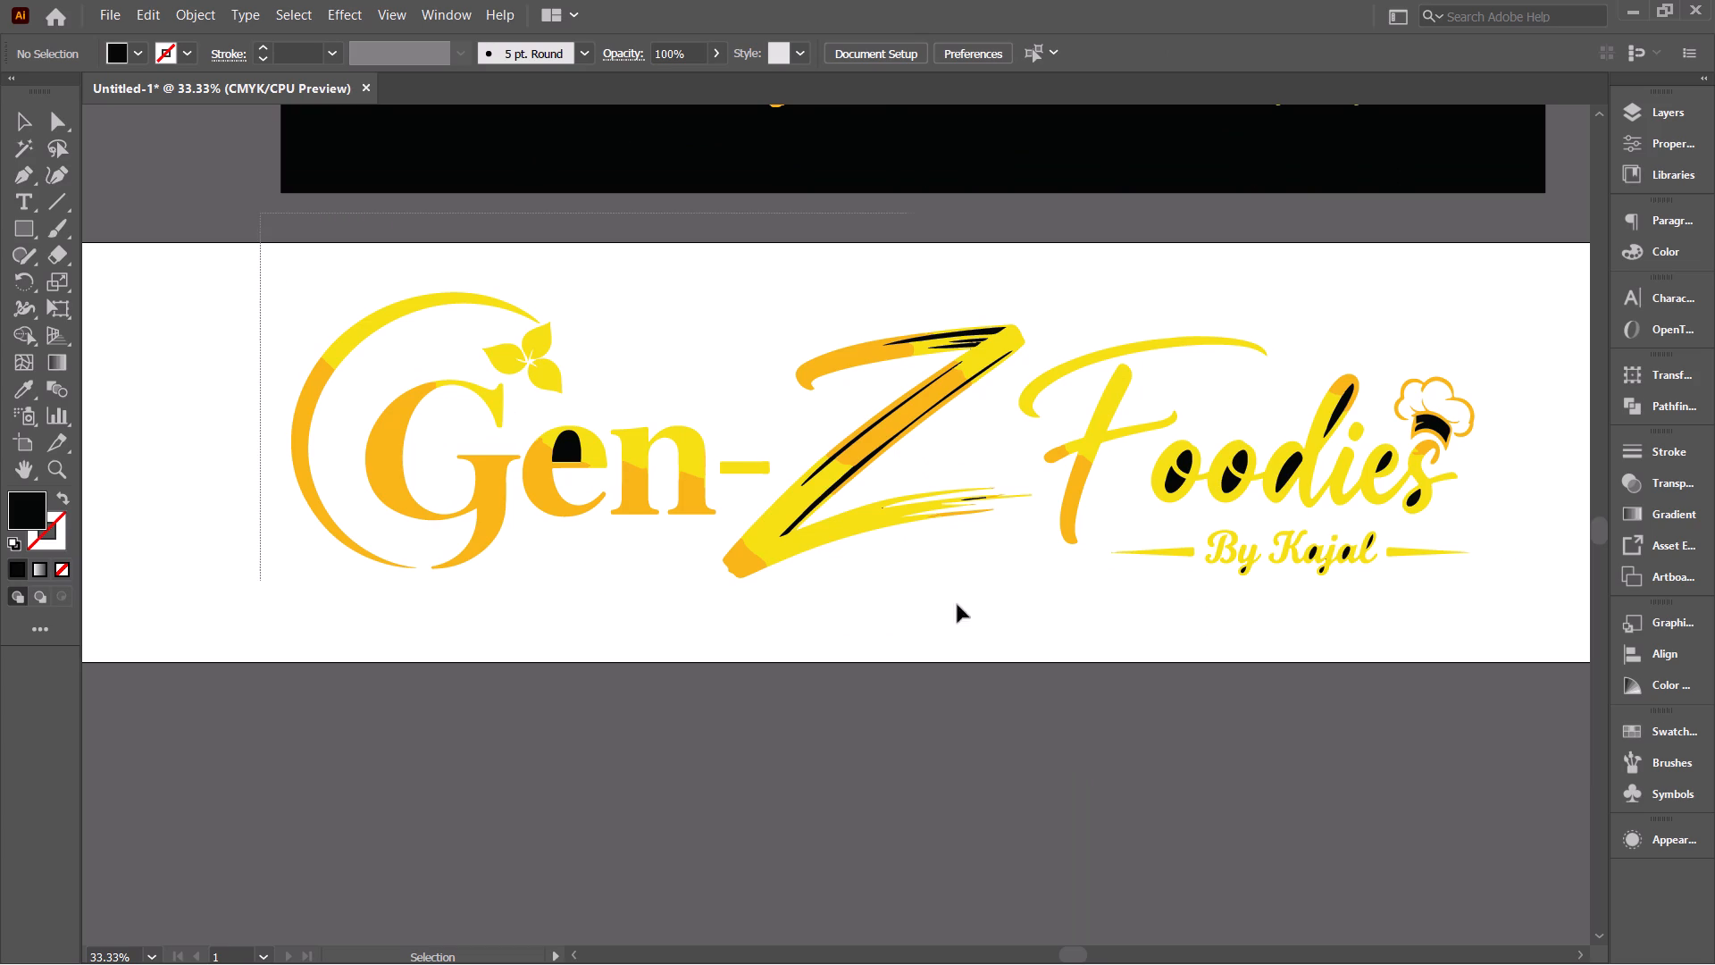
left_click_drag(958, 605, 1512, 663)
scroll(1084, 528, "down", 1)
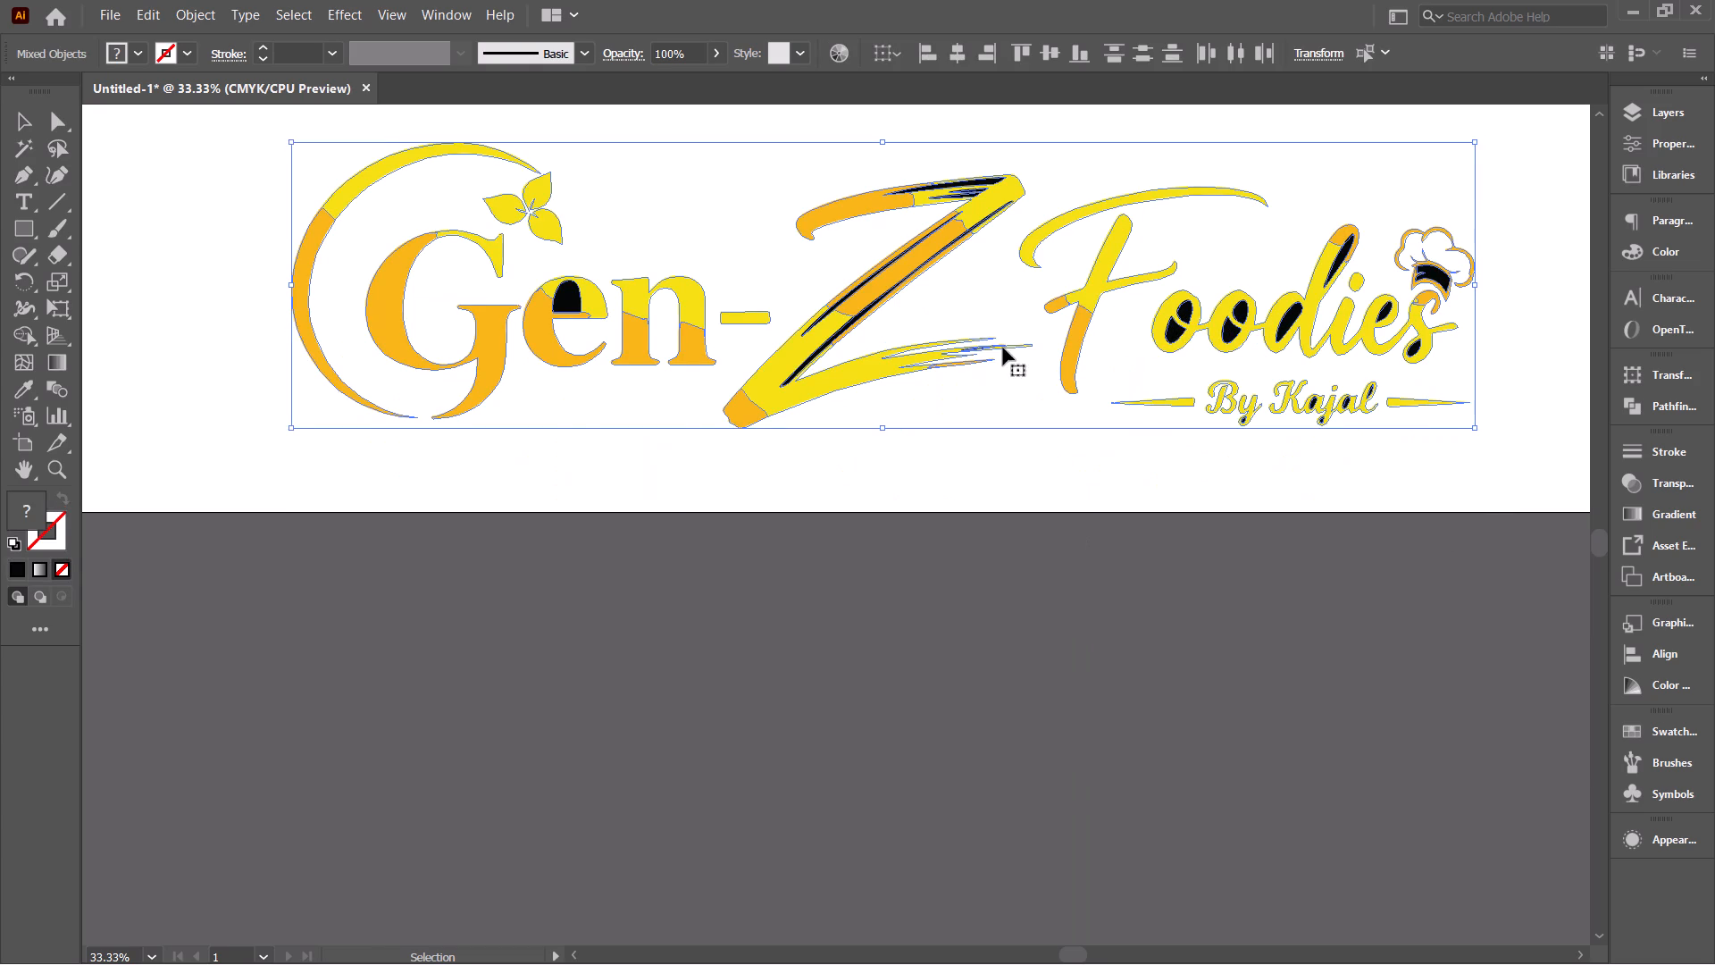
left_click_drag(940, 243, 928, 593)
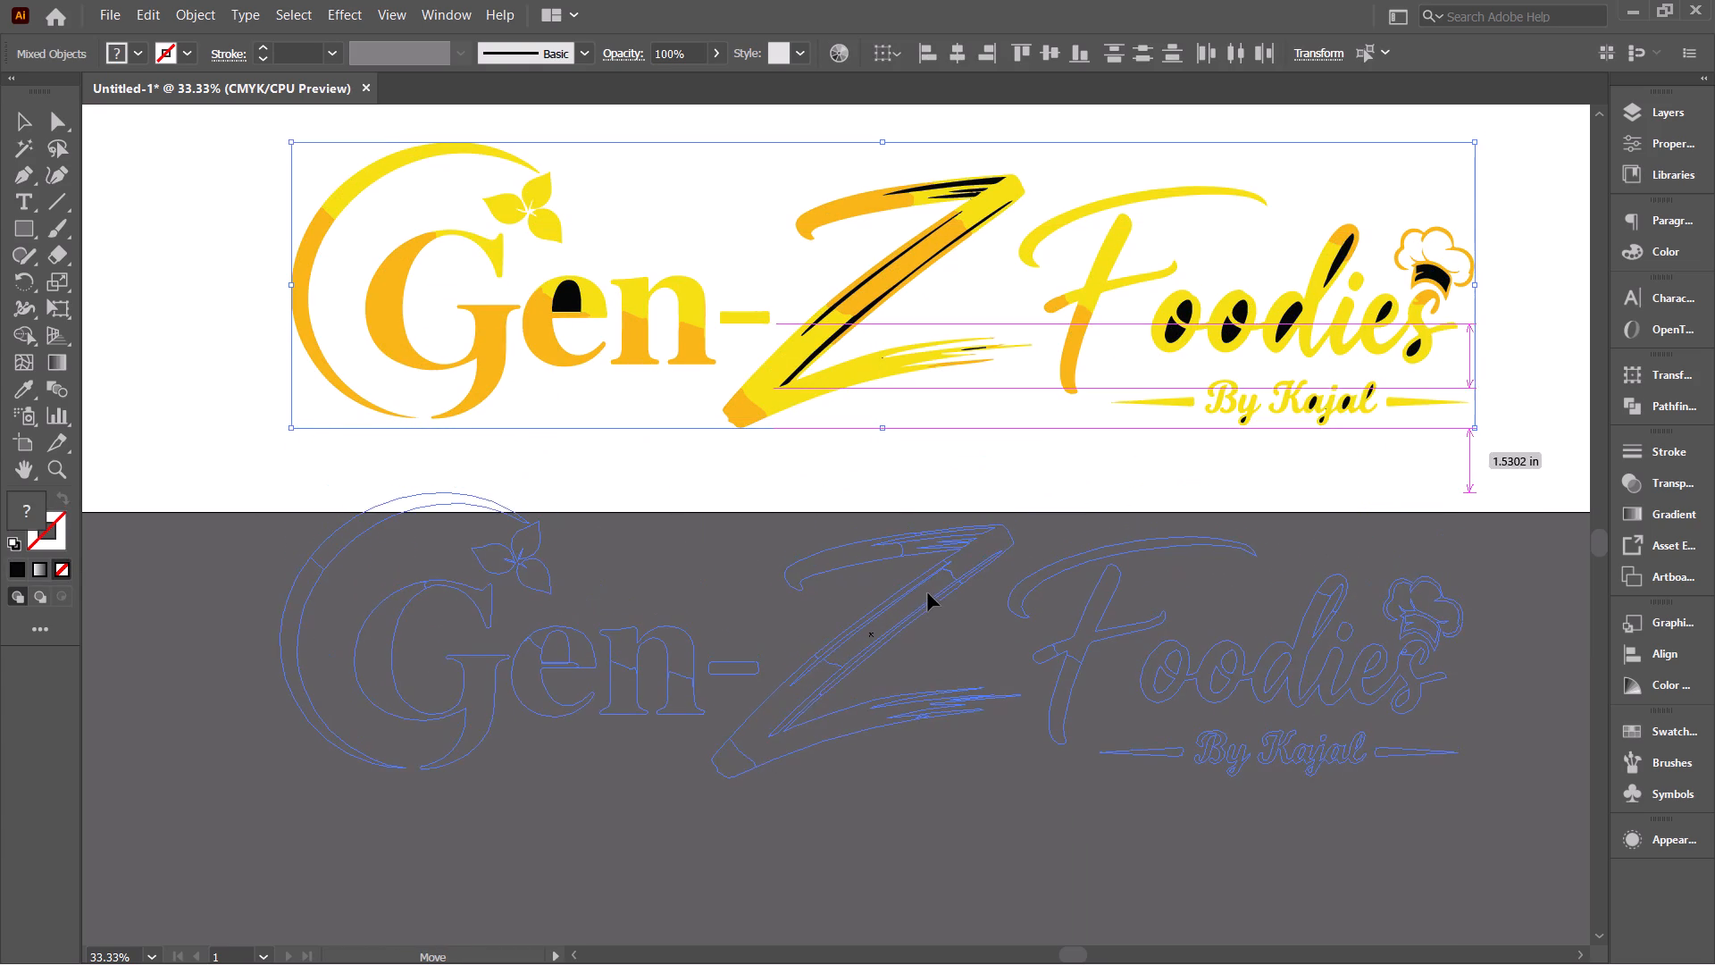
left_click_drag(928, 593, 924, 719)
left_click(771, 542)
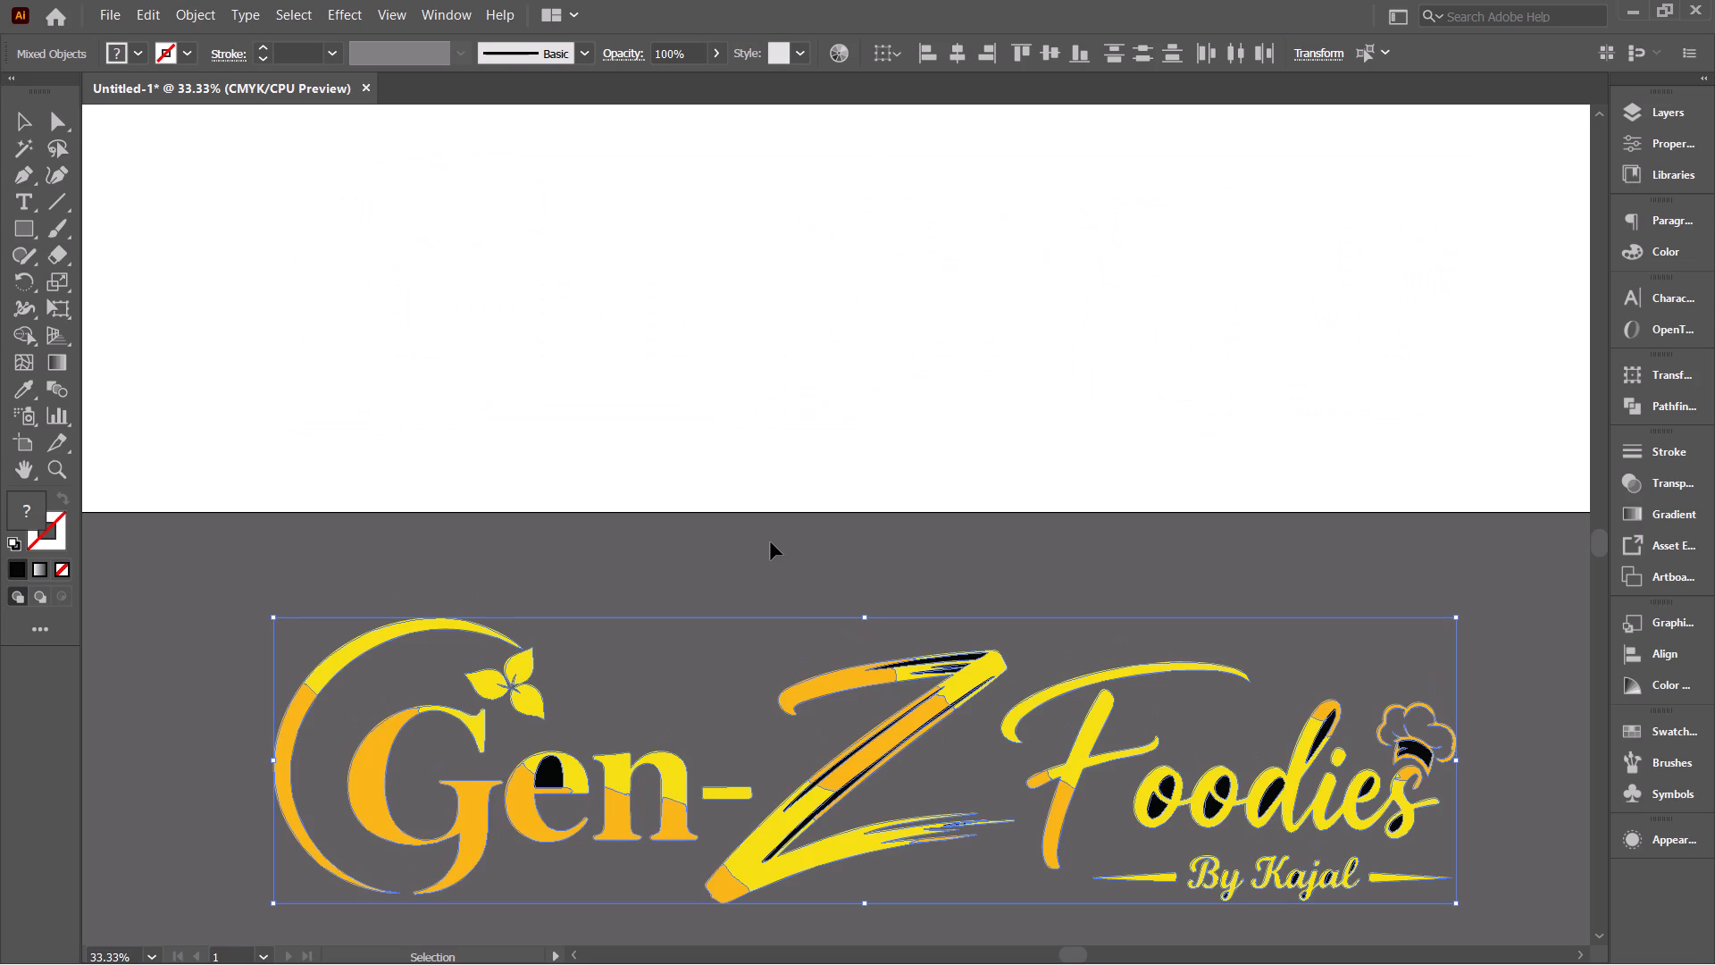
Delete the black fill inside the letter e of Gen in the traced logo.
scroll(771, 542, "down", 1)
left_click(556, 576)
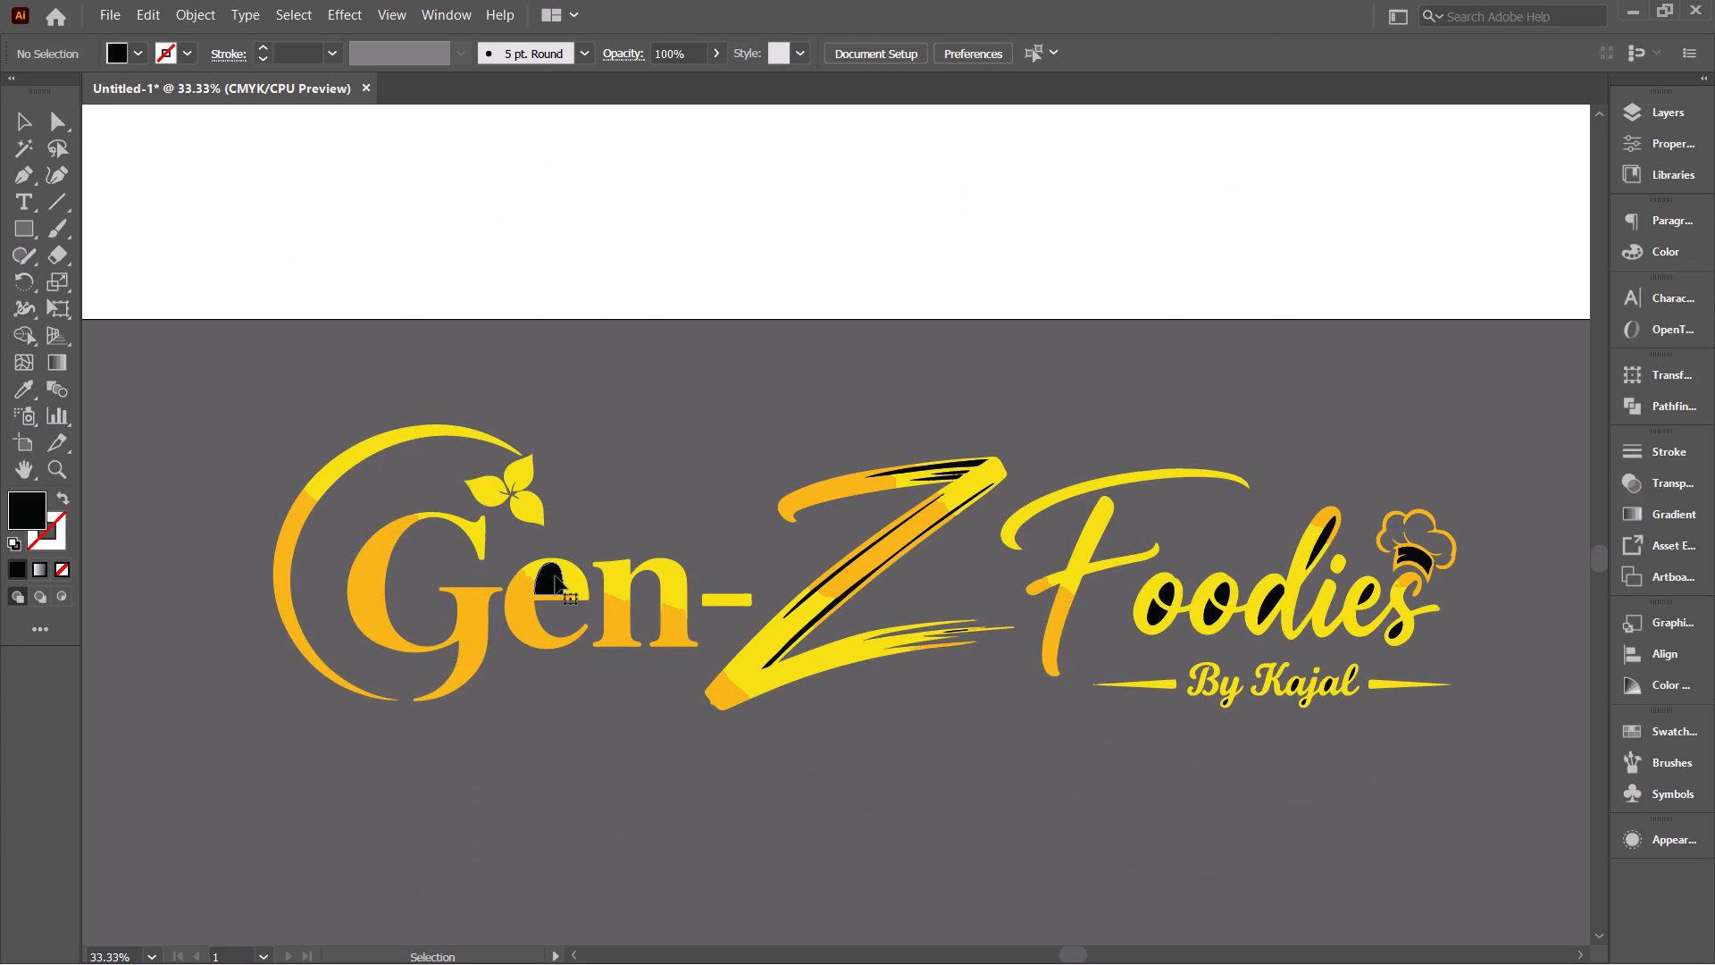
key("BackSpace")
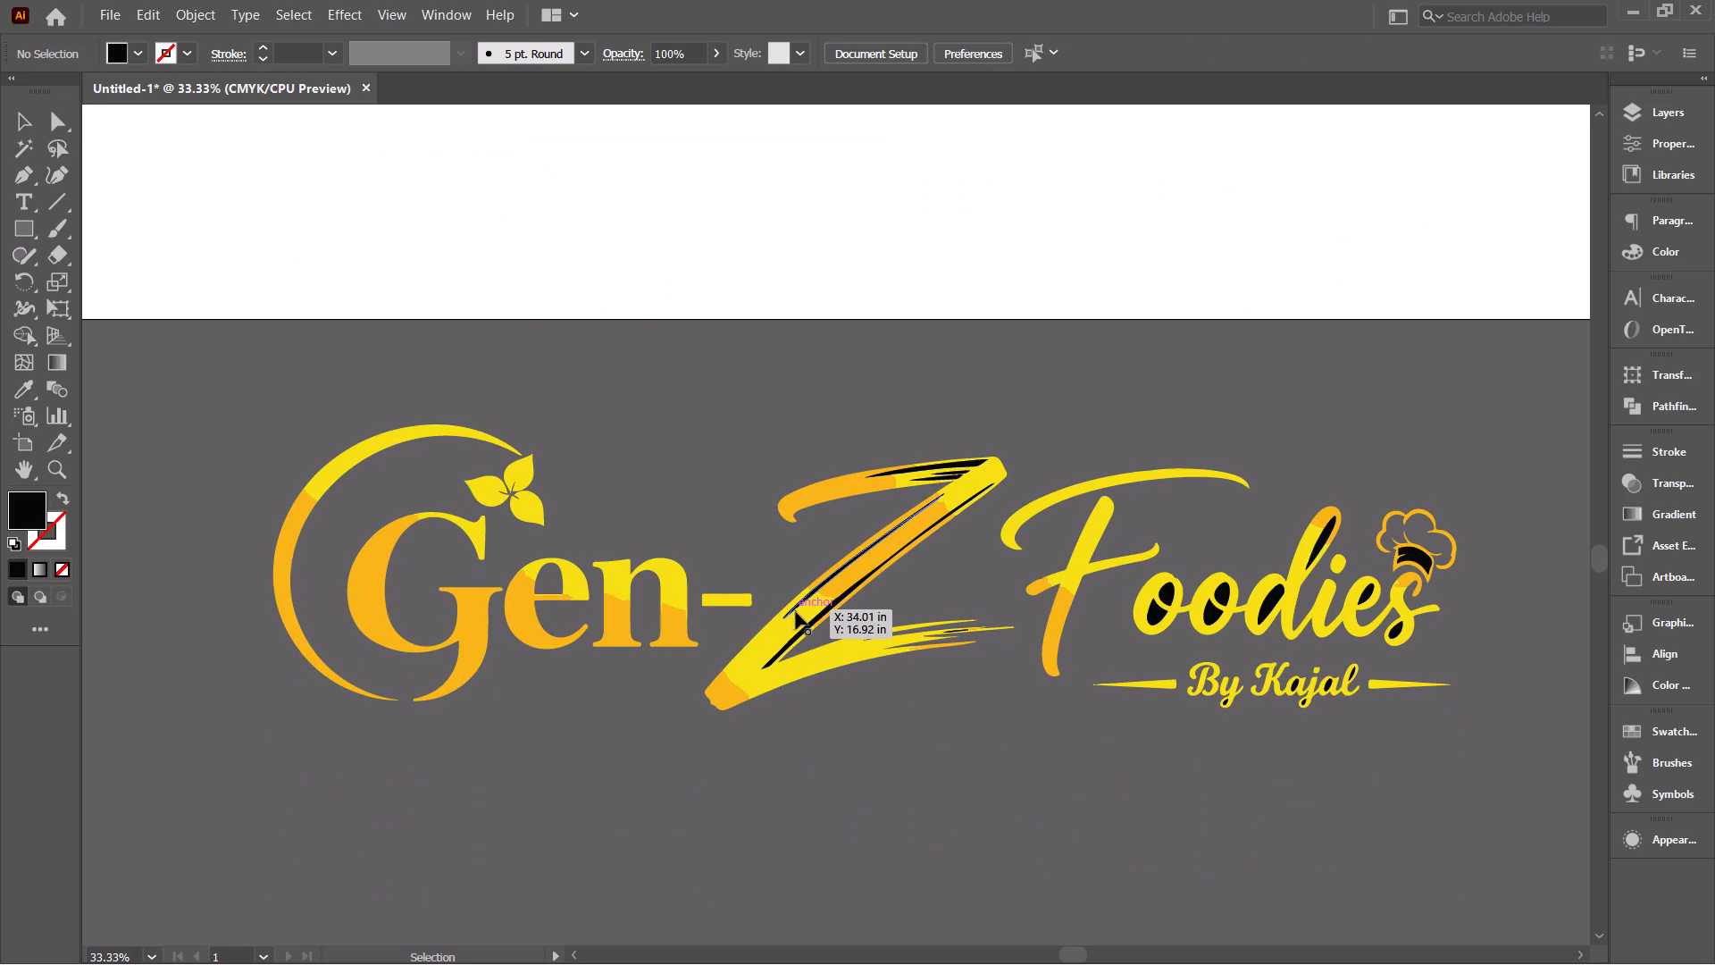
Delete the black slivers inside the diagonal, upper and lower brush strokes of the letter Z.
scroll(796, 612, "up", 3, "ctrl+alt")
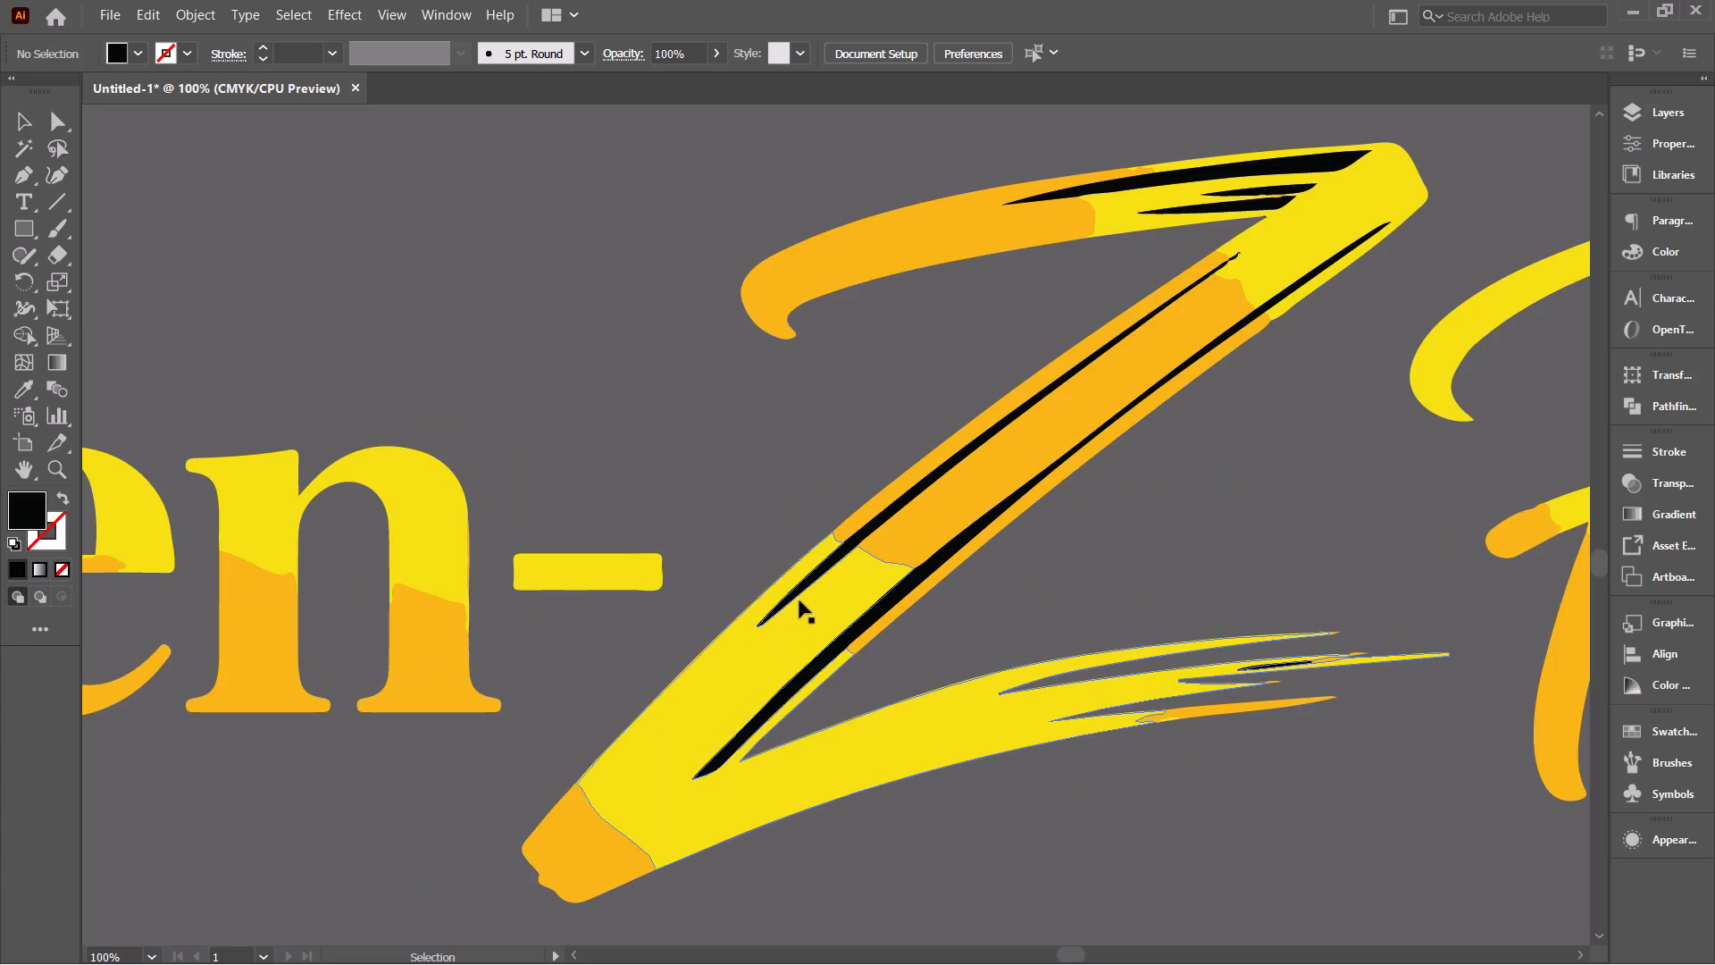
left_click(801, 583)
key("BackSpace")
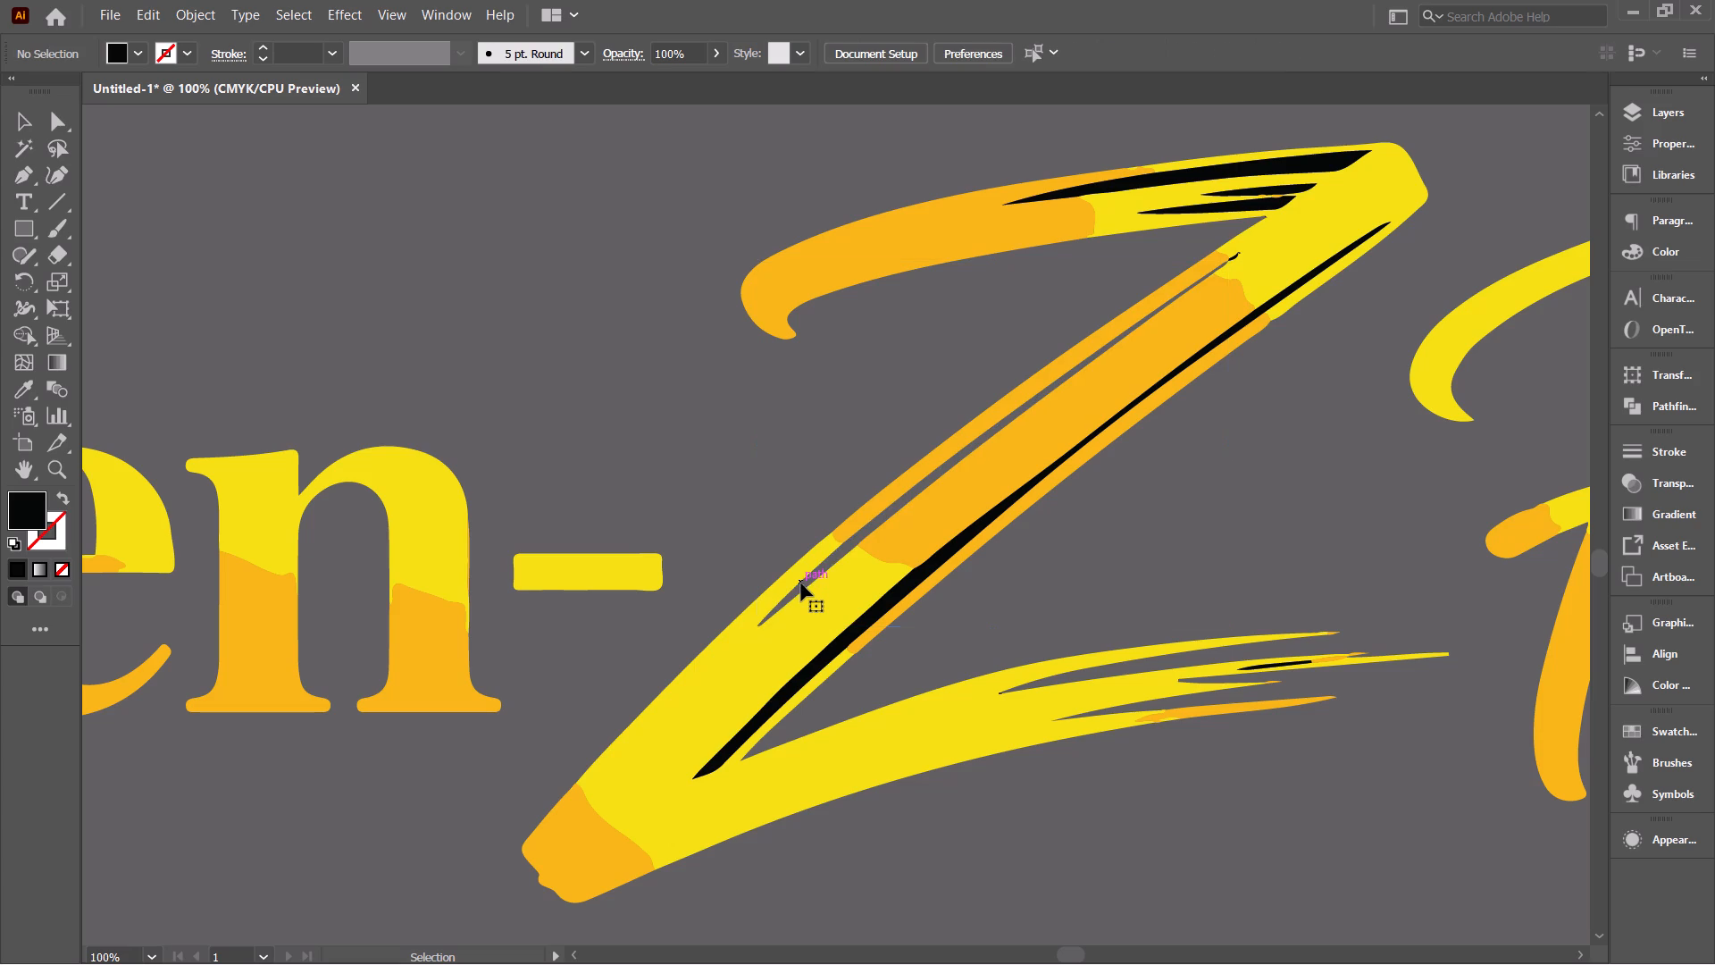
left_click(878, 610)
key("BackSpace")
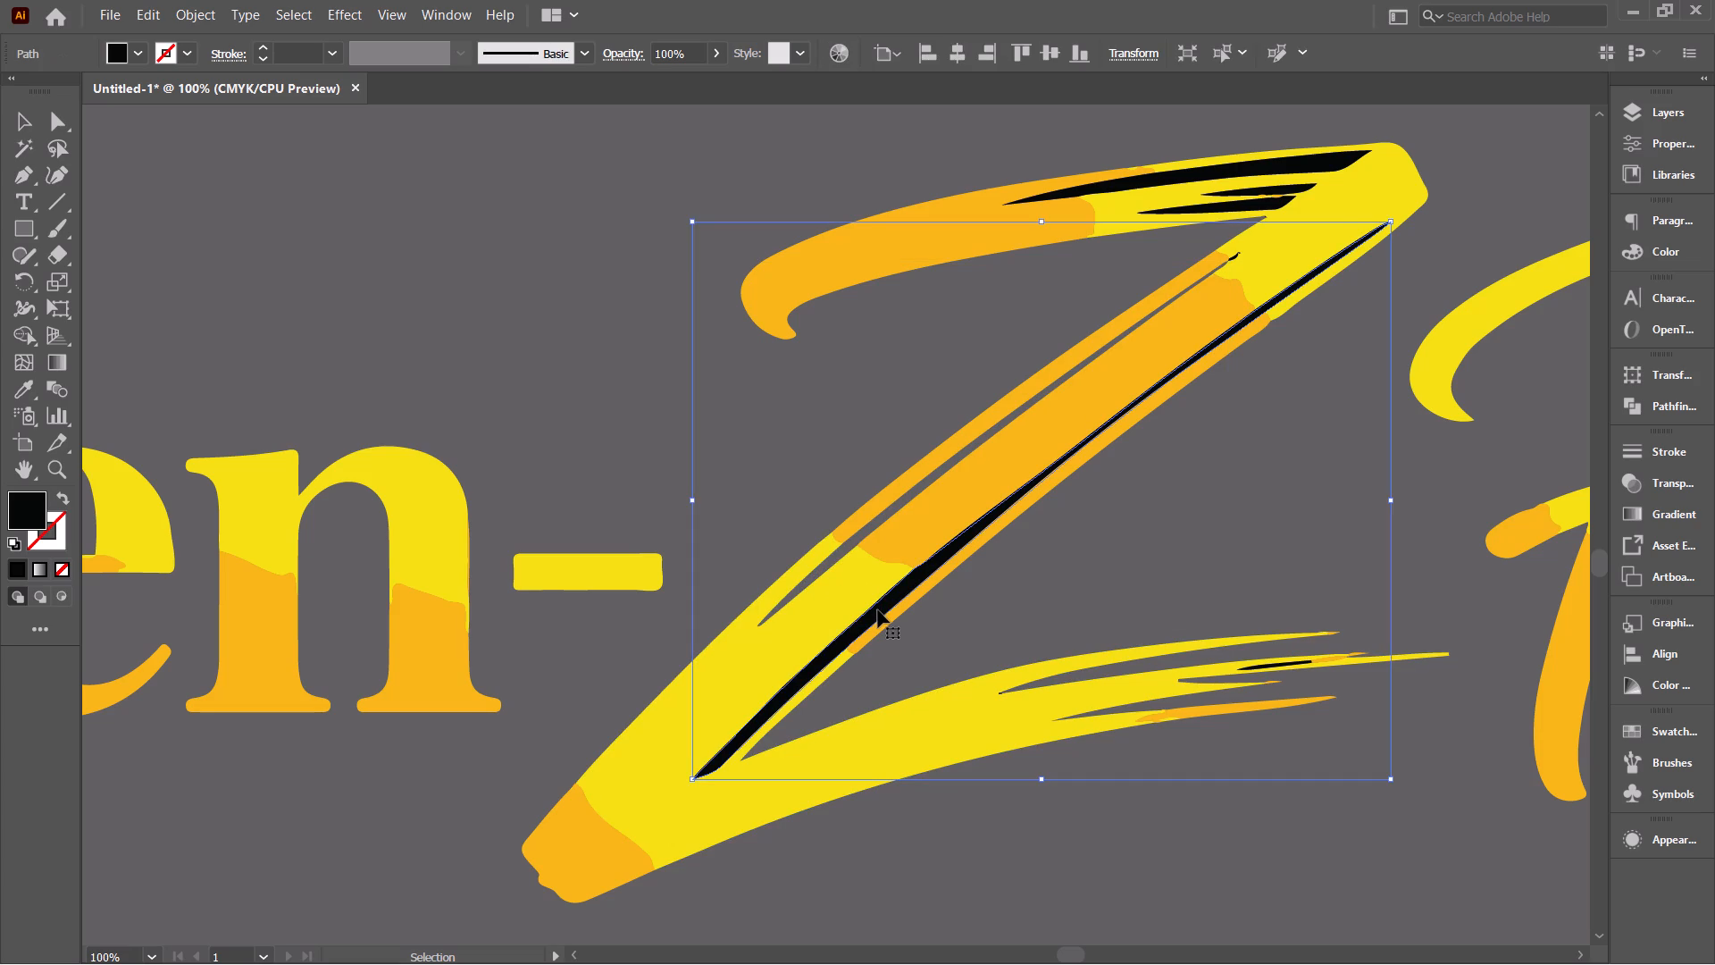
left_click(1095, 185)
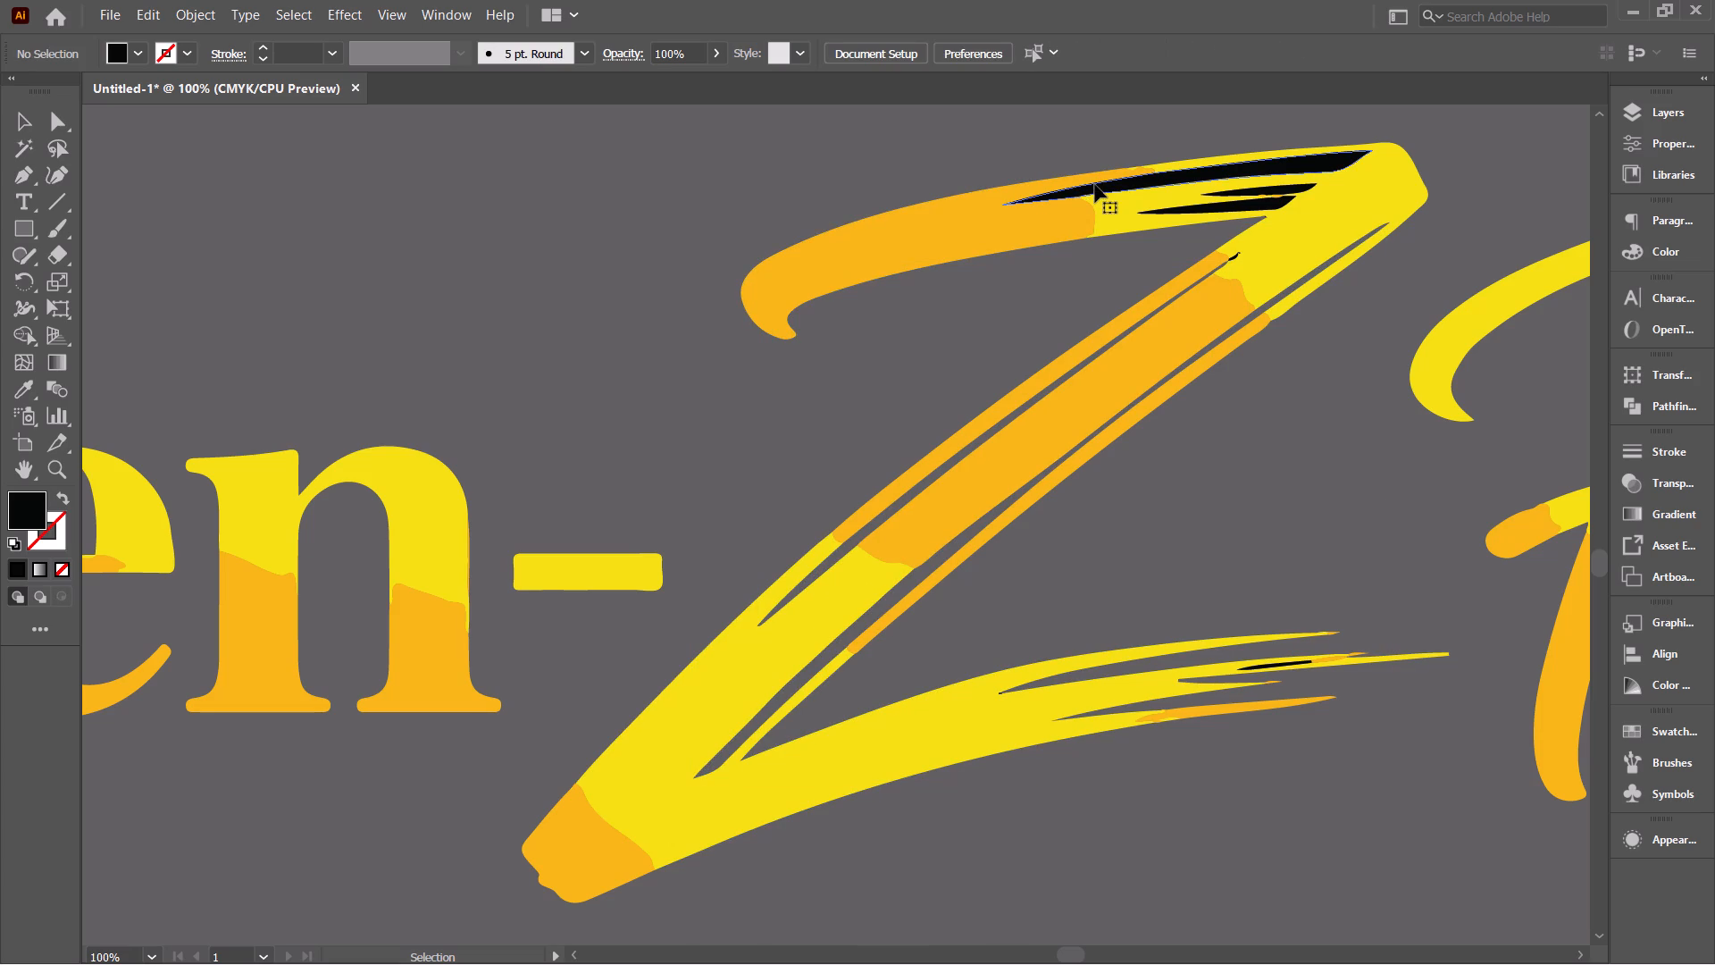
key("BackSpace")
left_click(1199, 209)
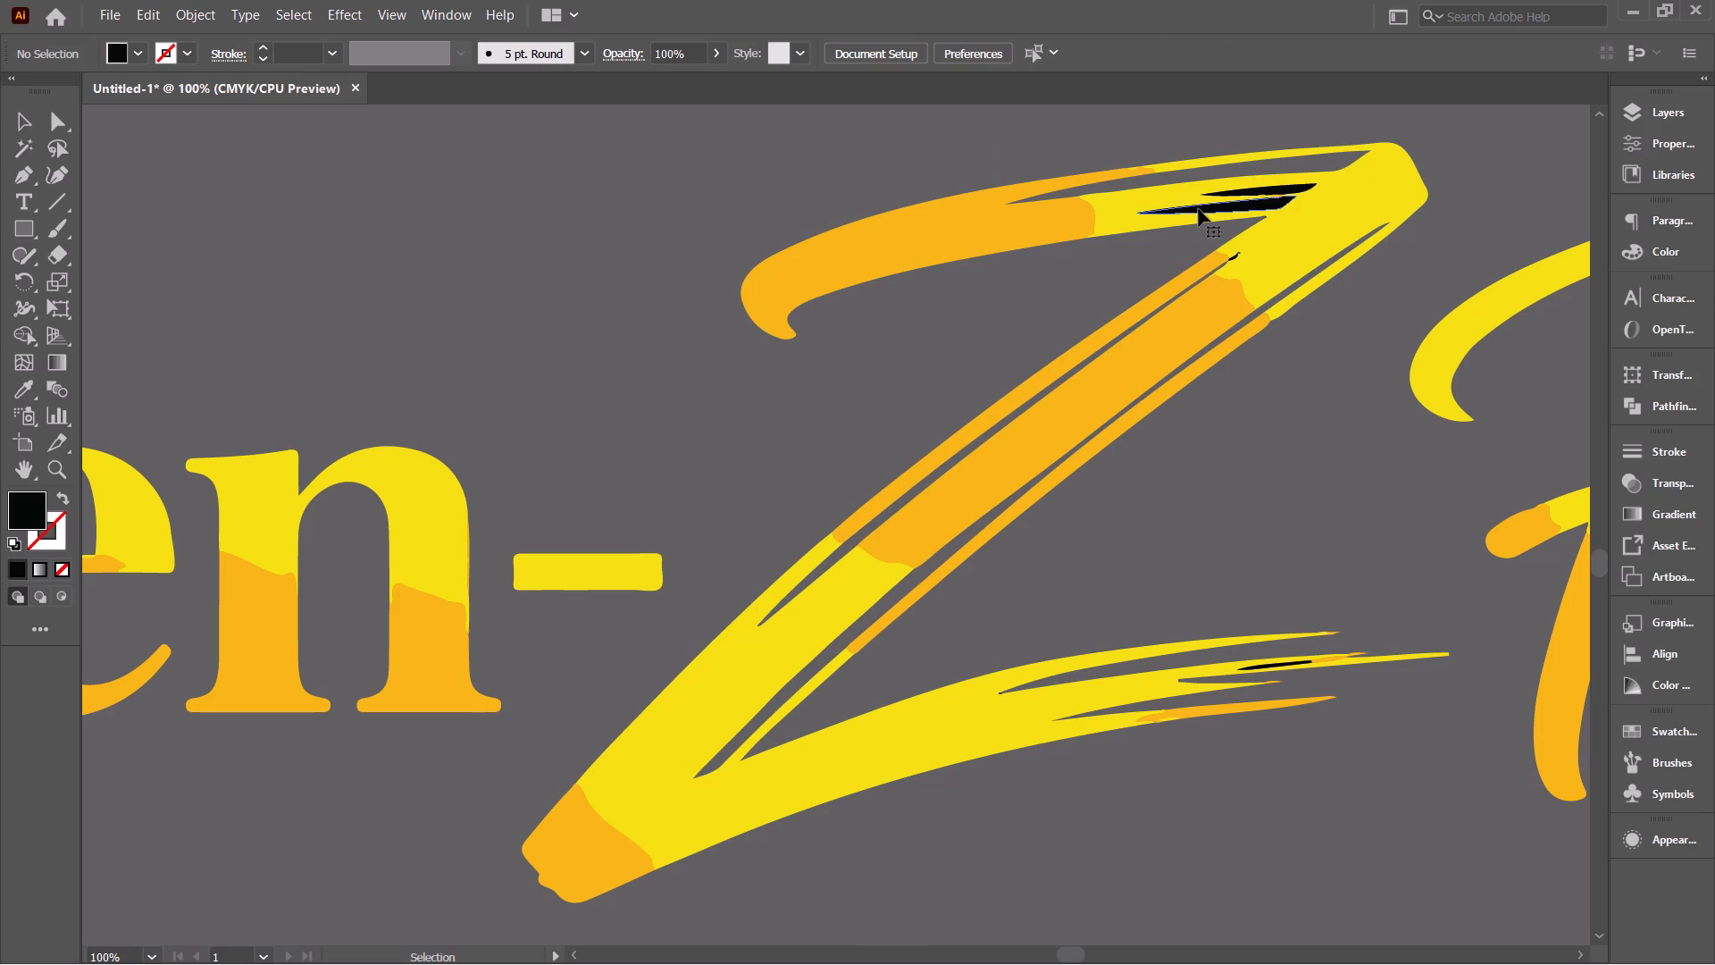
key("BackSpace")
left_click(1243, 189)
key("BackSpace")
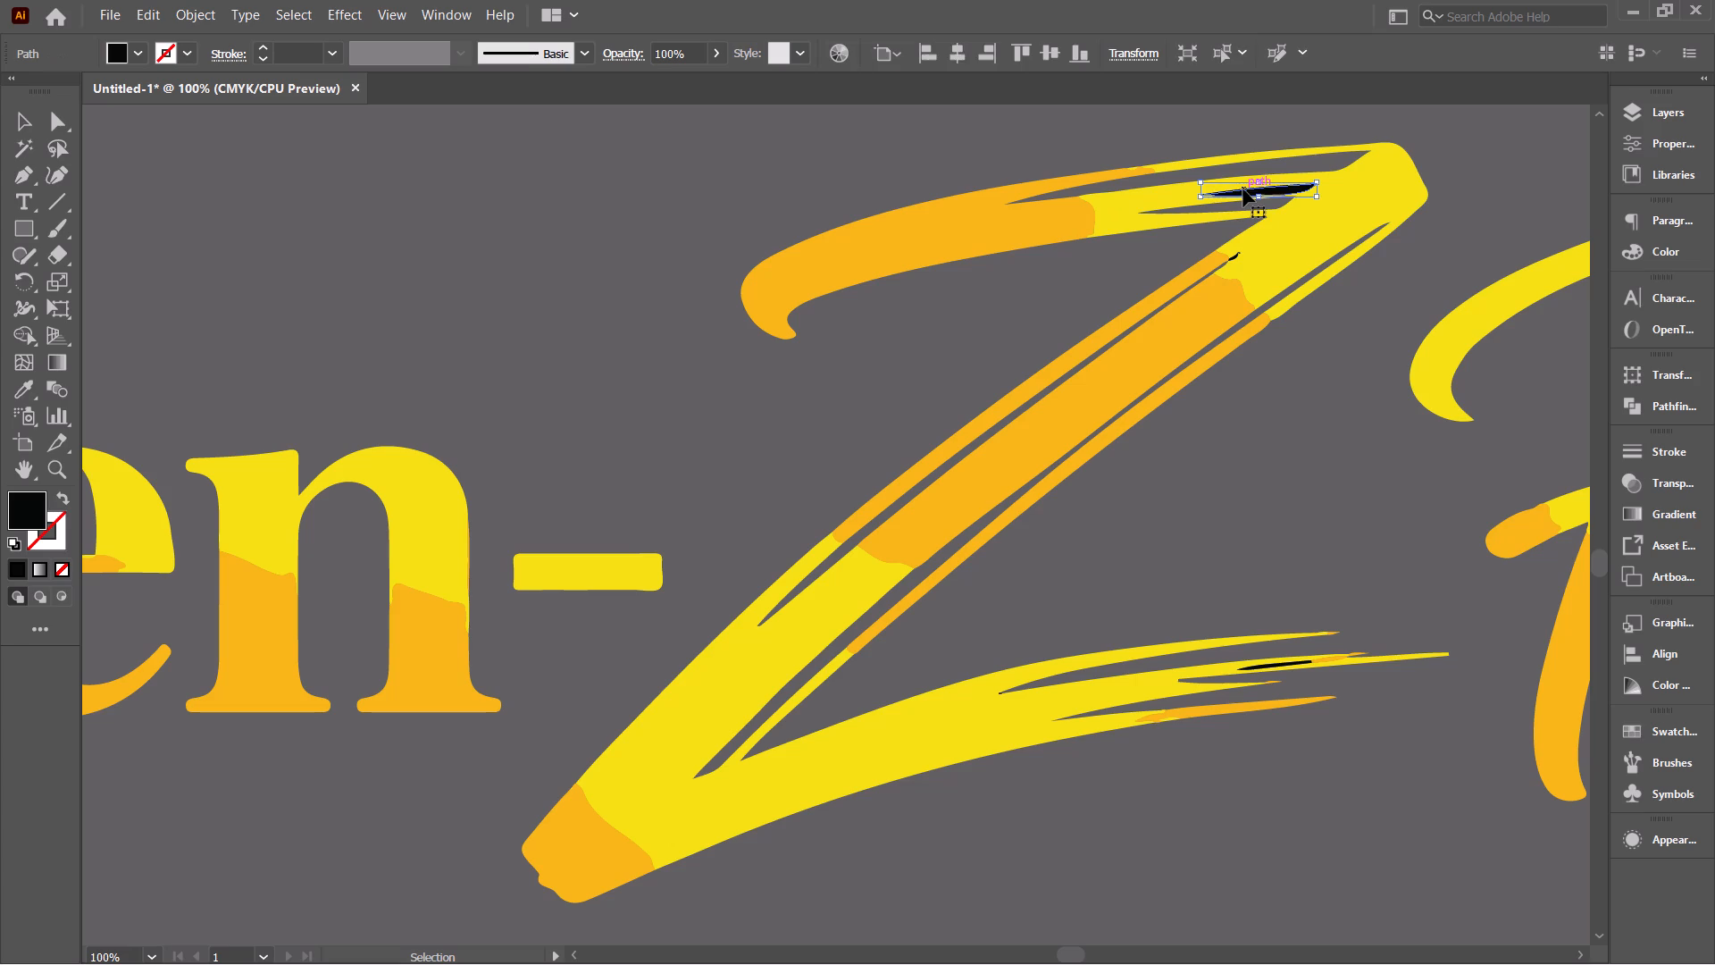
scroll(1188, 502, "left", 4)
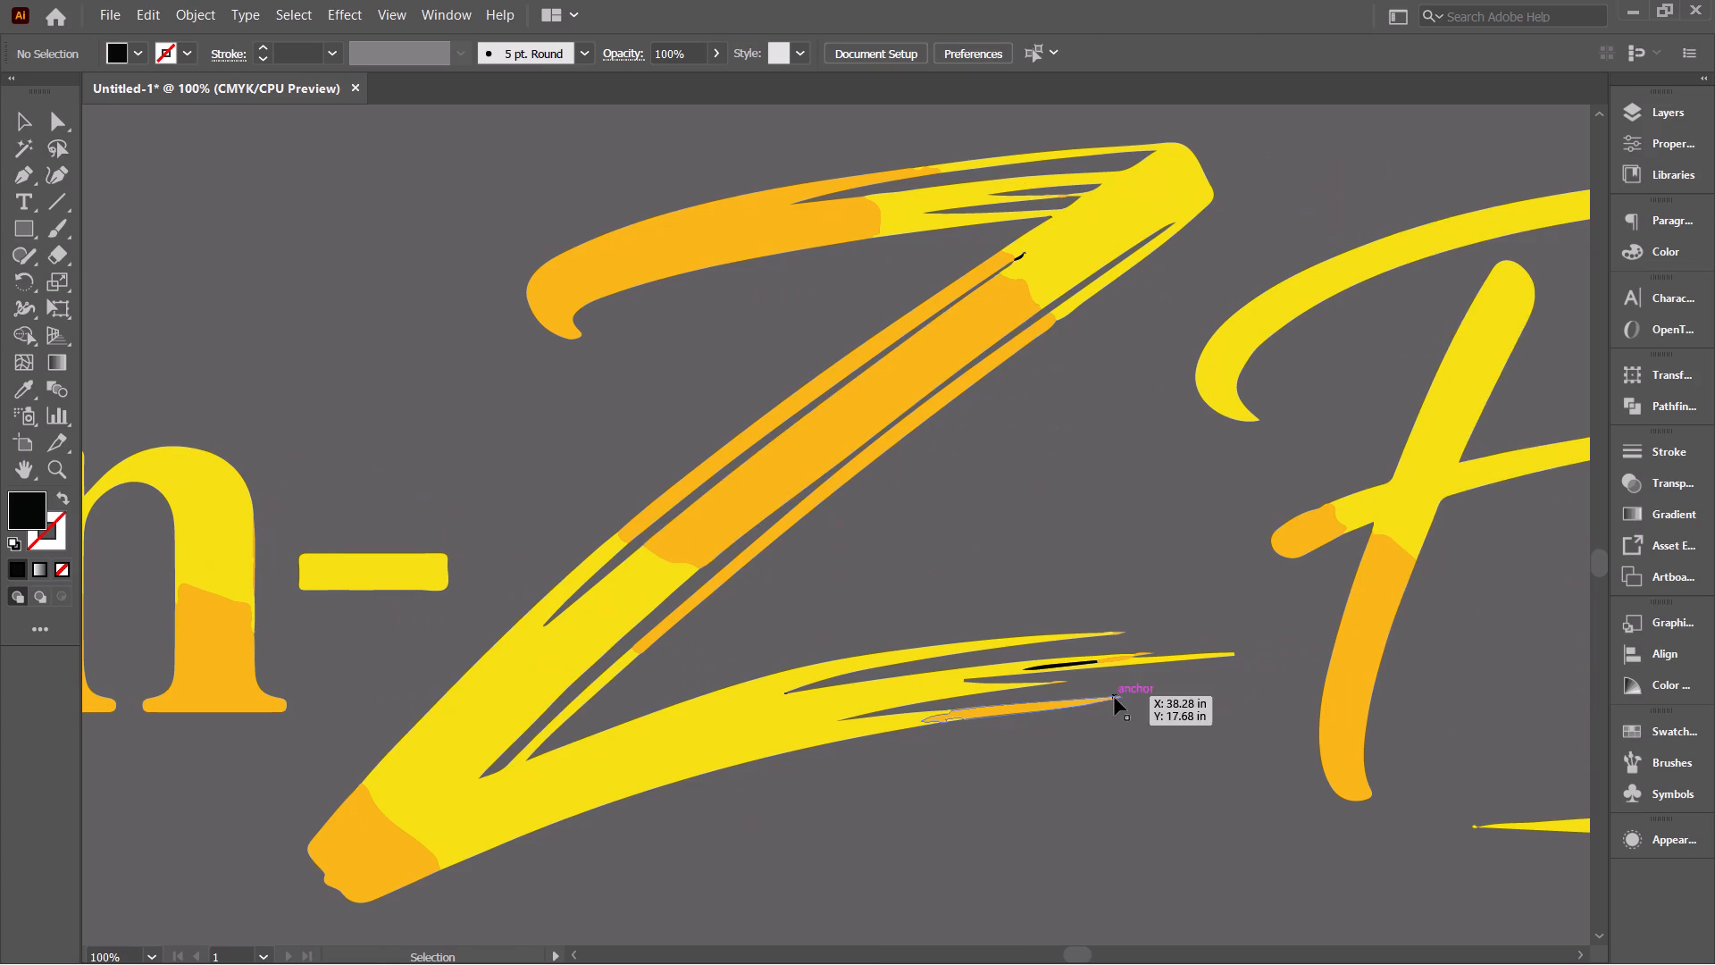
left_click(1076, 662)
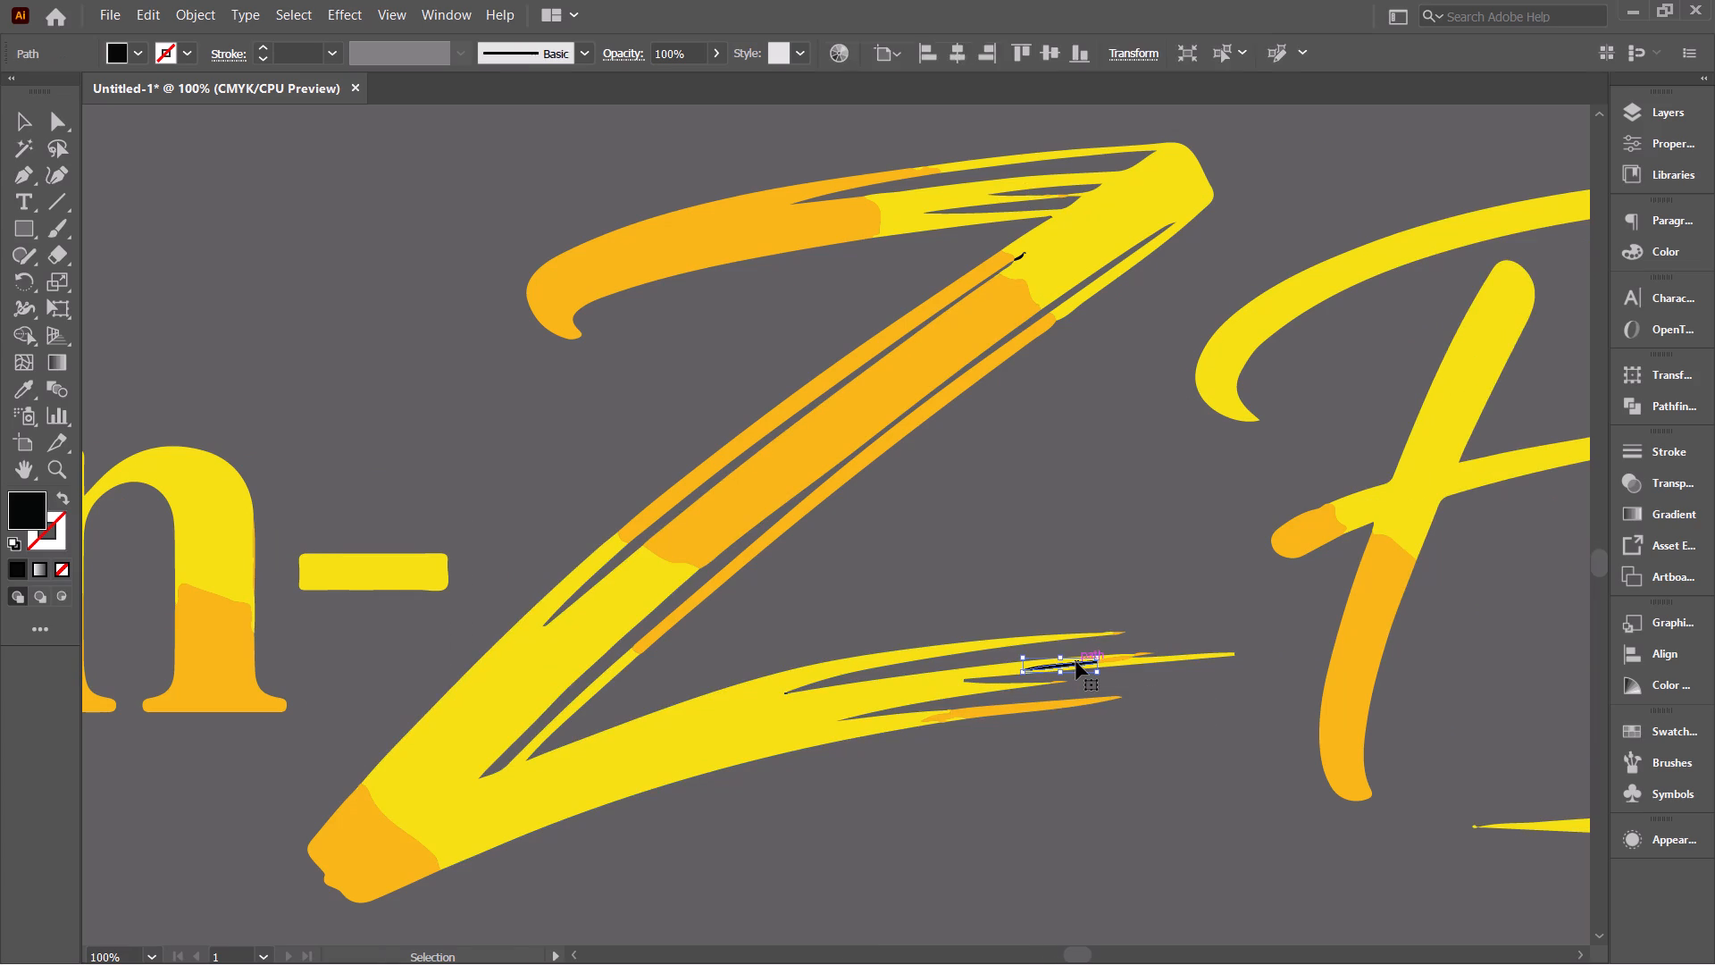
key("BackSpace")
Delete the black fills inside both letters o of Foodies.
scroll(1076, 662, "left", 5)
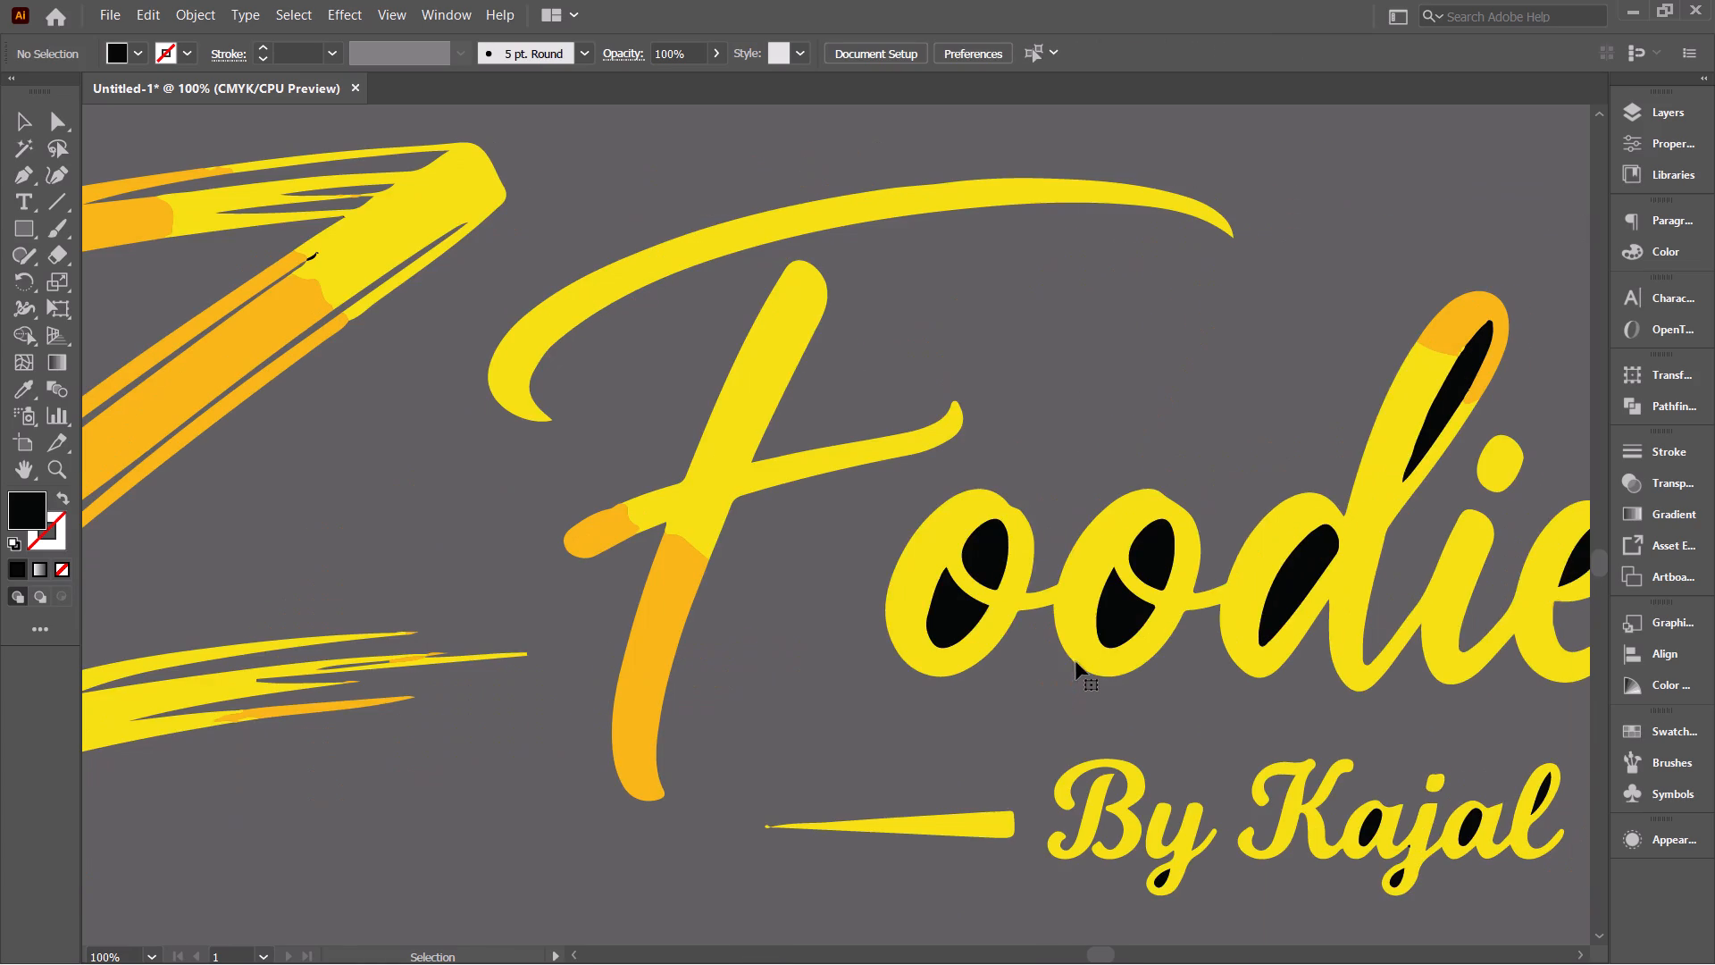
left_click(956, 600)
key("BackSpace")
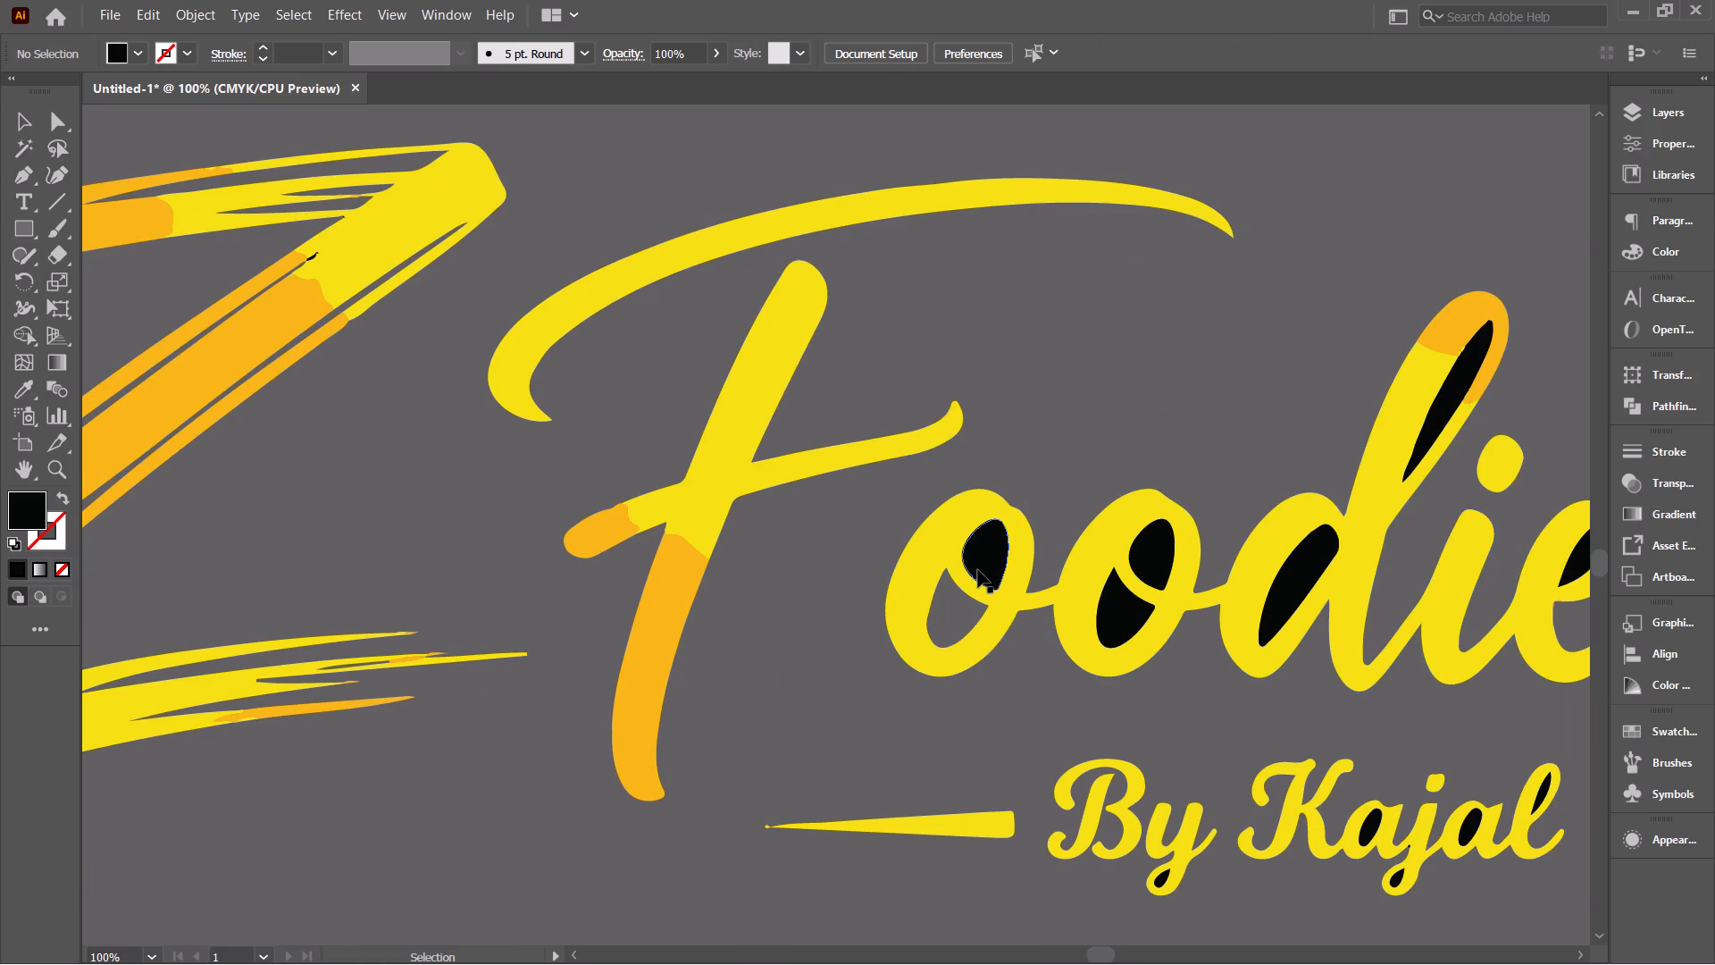
left_click(983, 566)
key("BackSpace")
left_click(1145, 570)
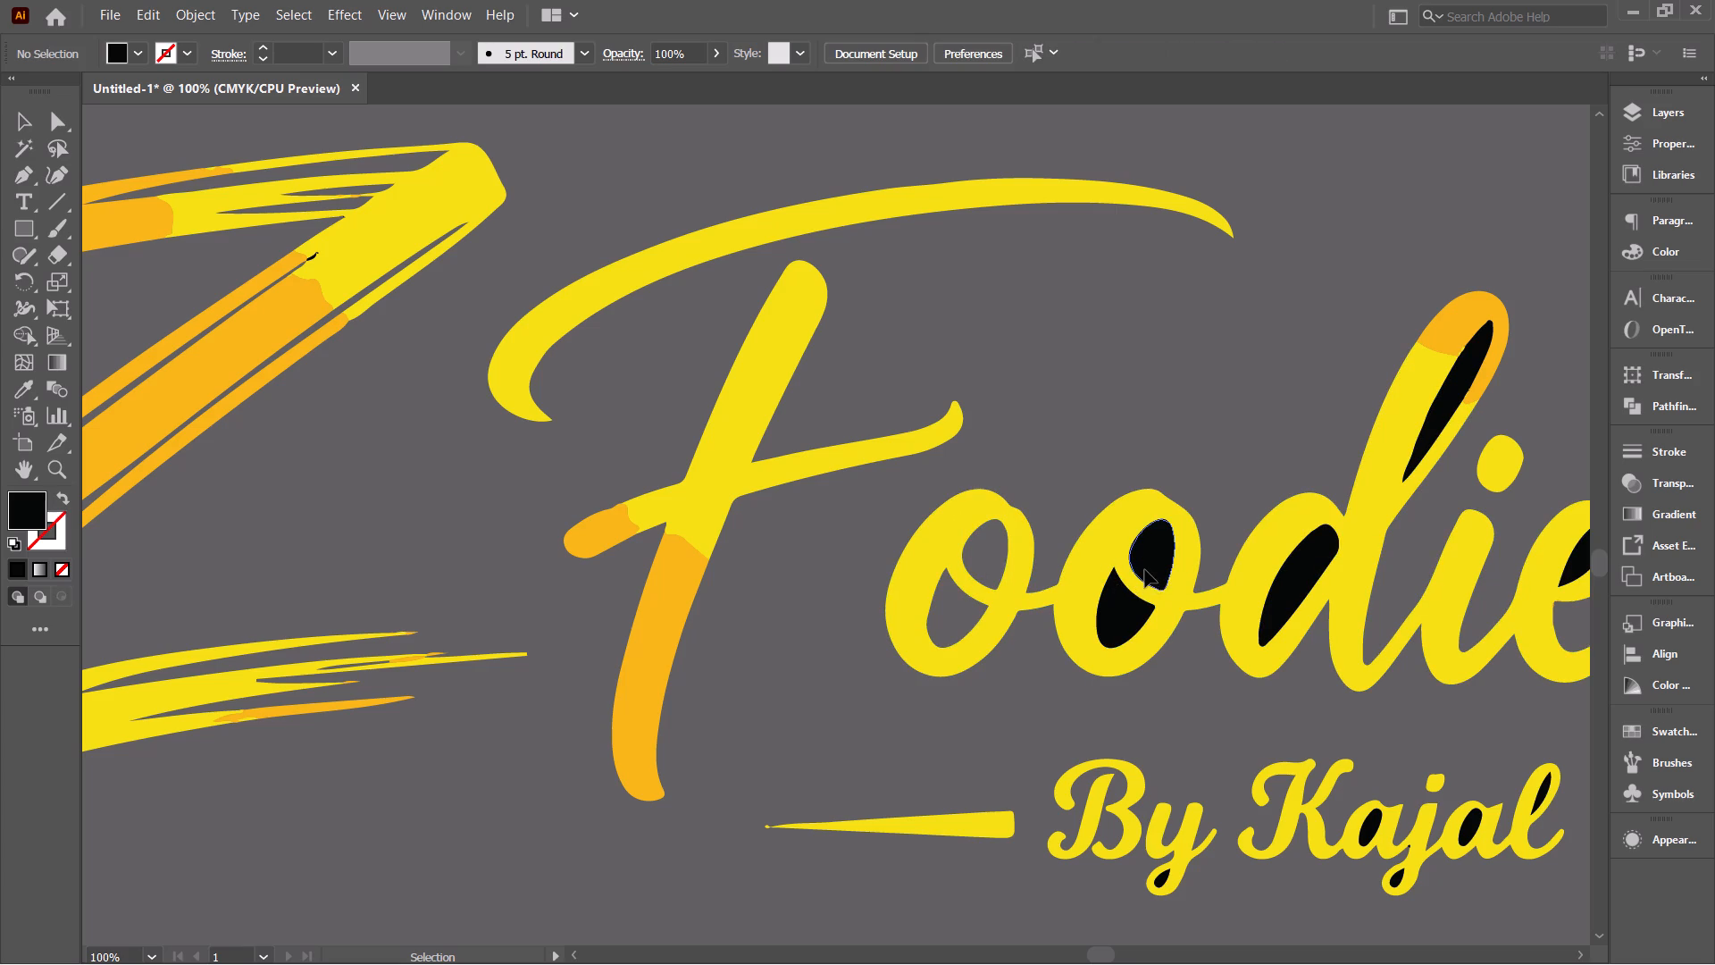
key("BackSpace")
left_click(1124, 620)
key("BackSpace")
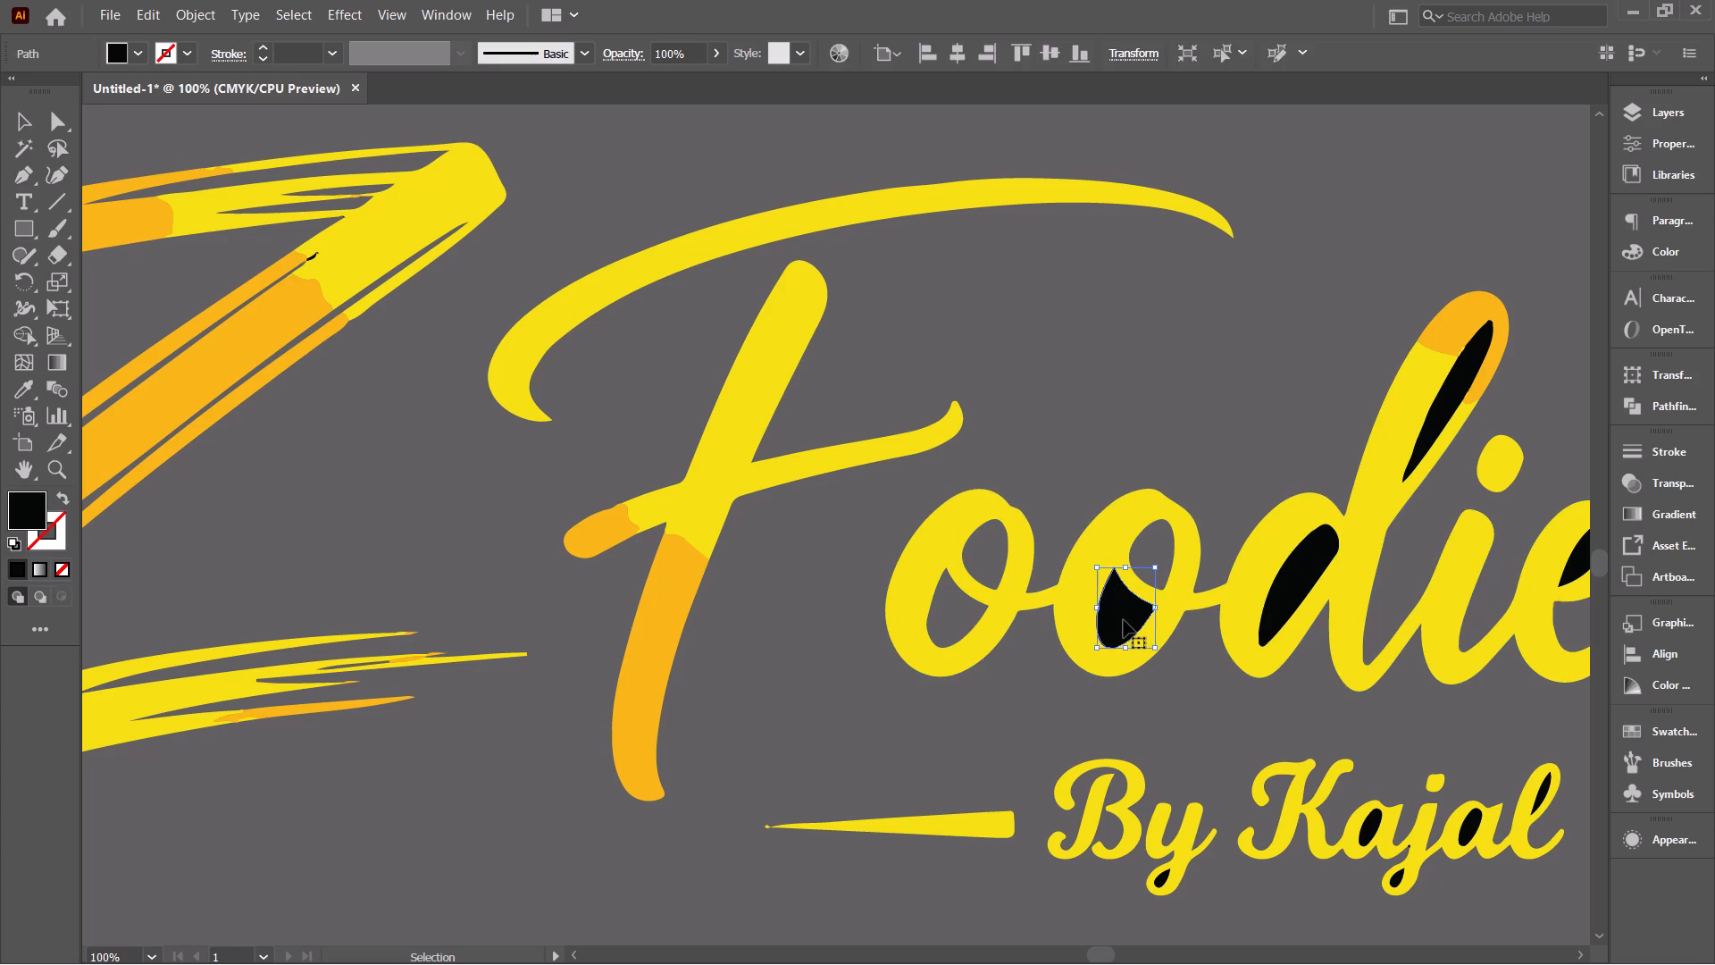
Delete the By Kajal tagline together with the tapered lines on both sides of it.
scroll(938, 692, "down", 1)
scroll(938, 692, "left", 2)
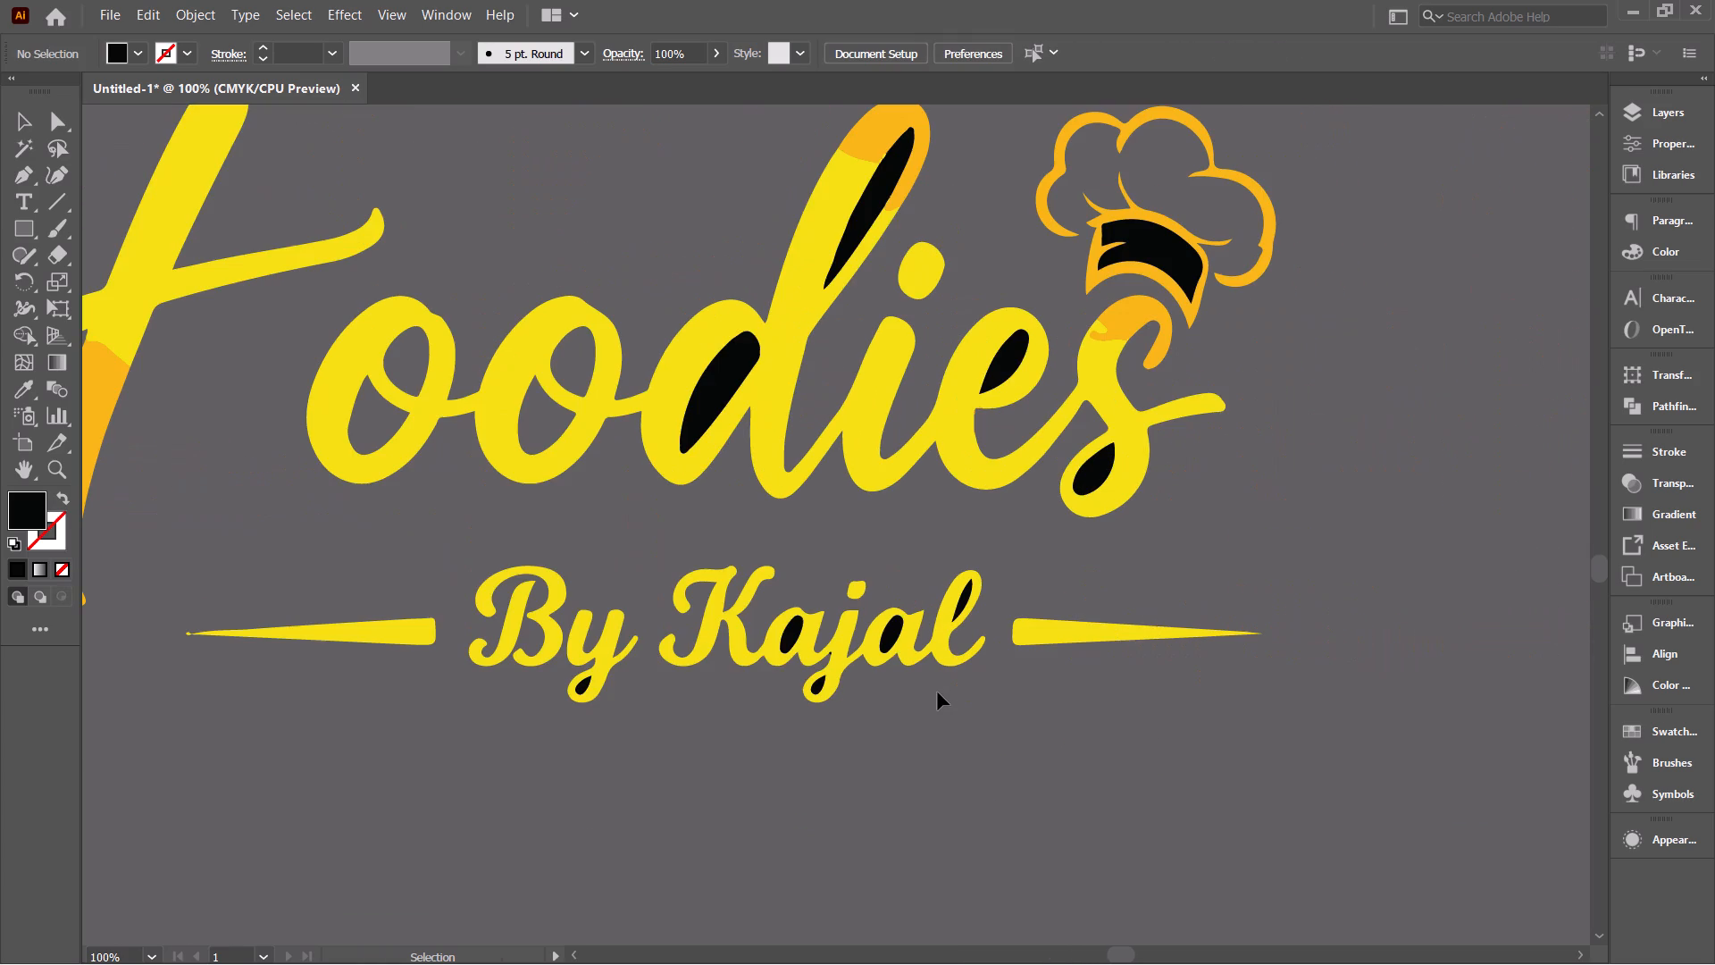
left_click_drag(364, 576, 1117, 781)
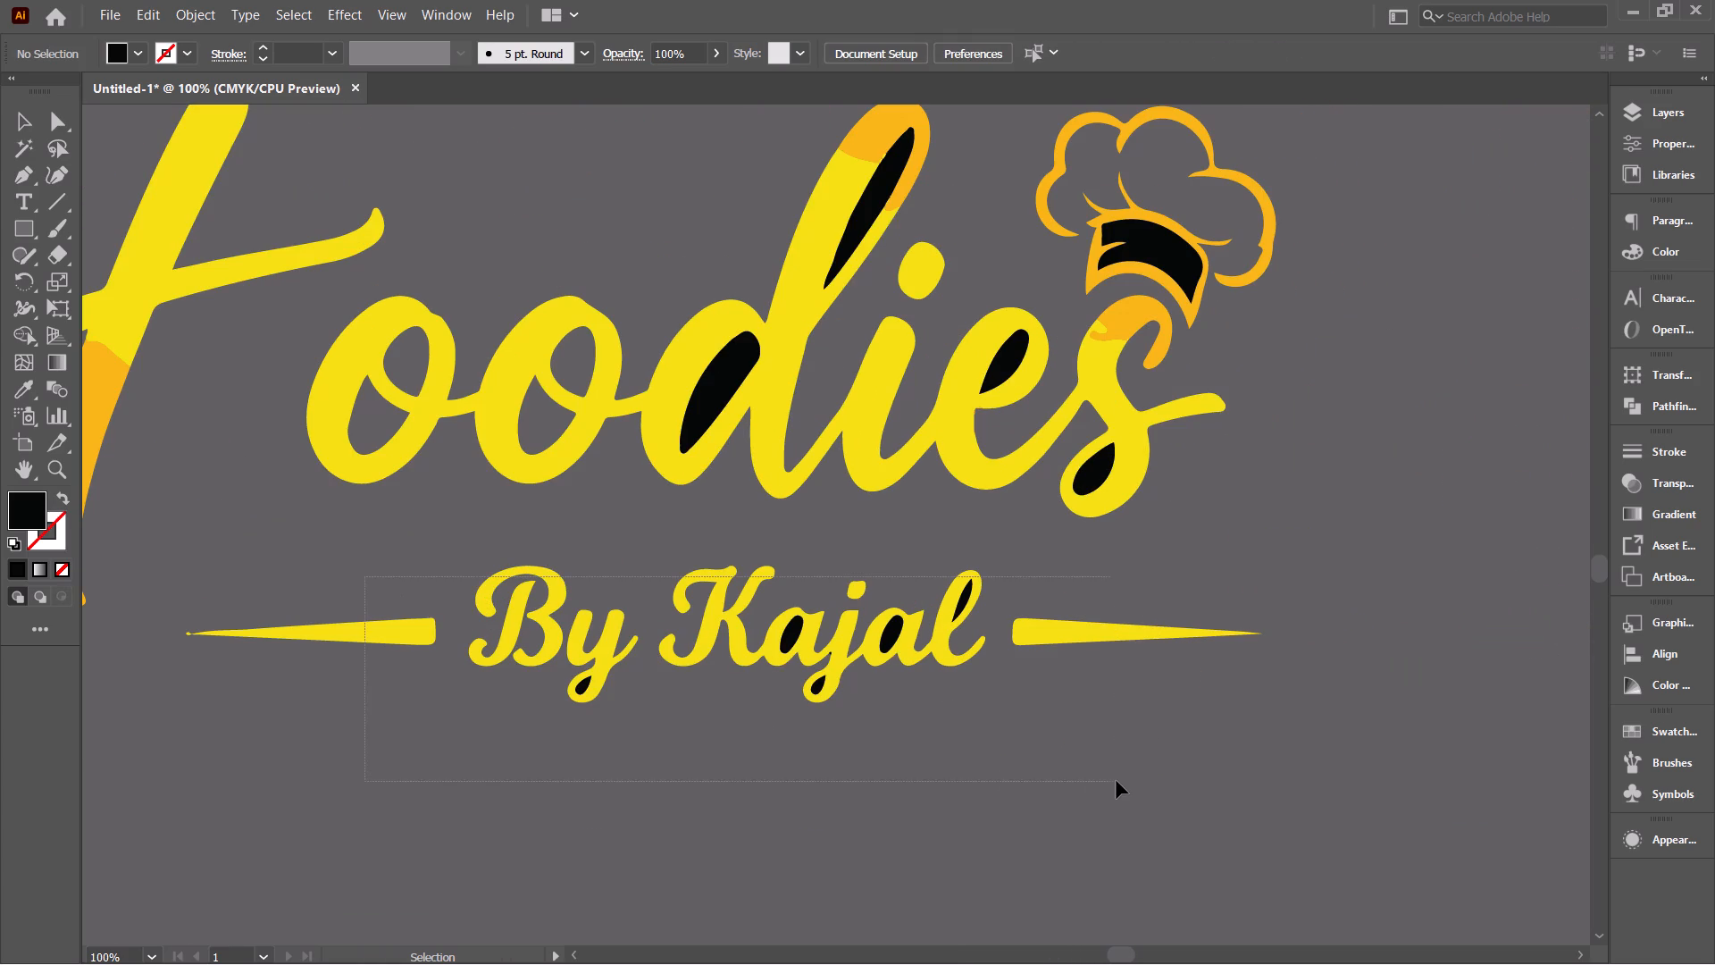
left_click_drag(1117, 781, 1117, 781)
key("BackSpace")
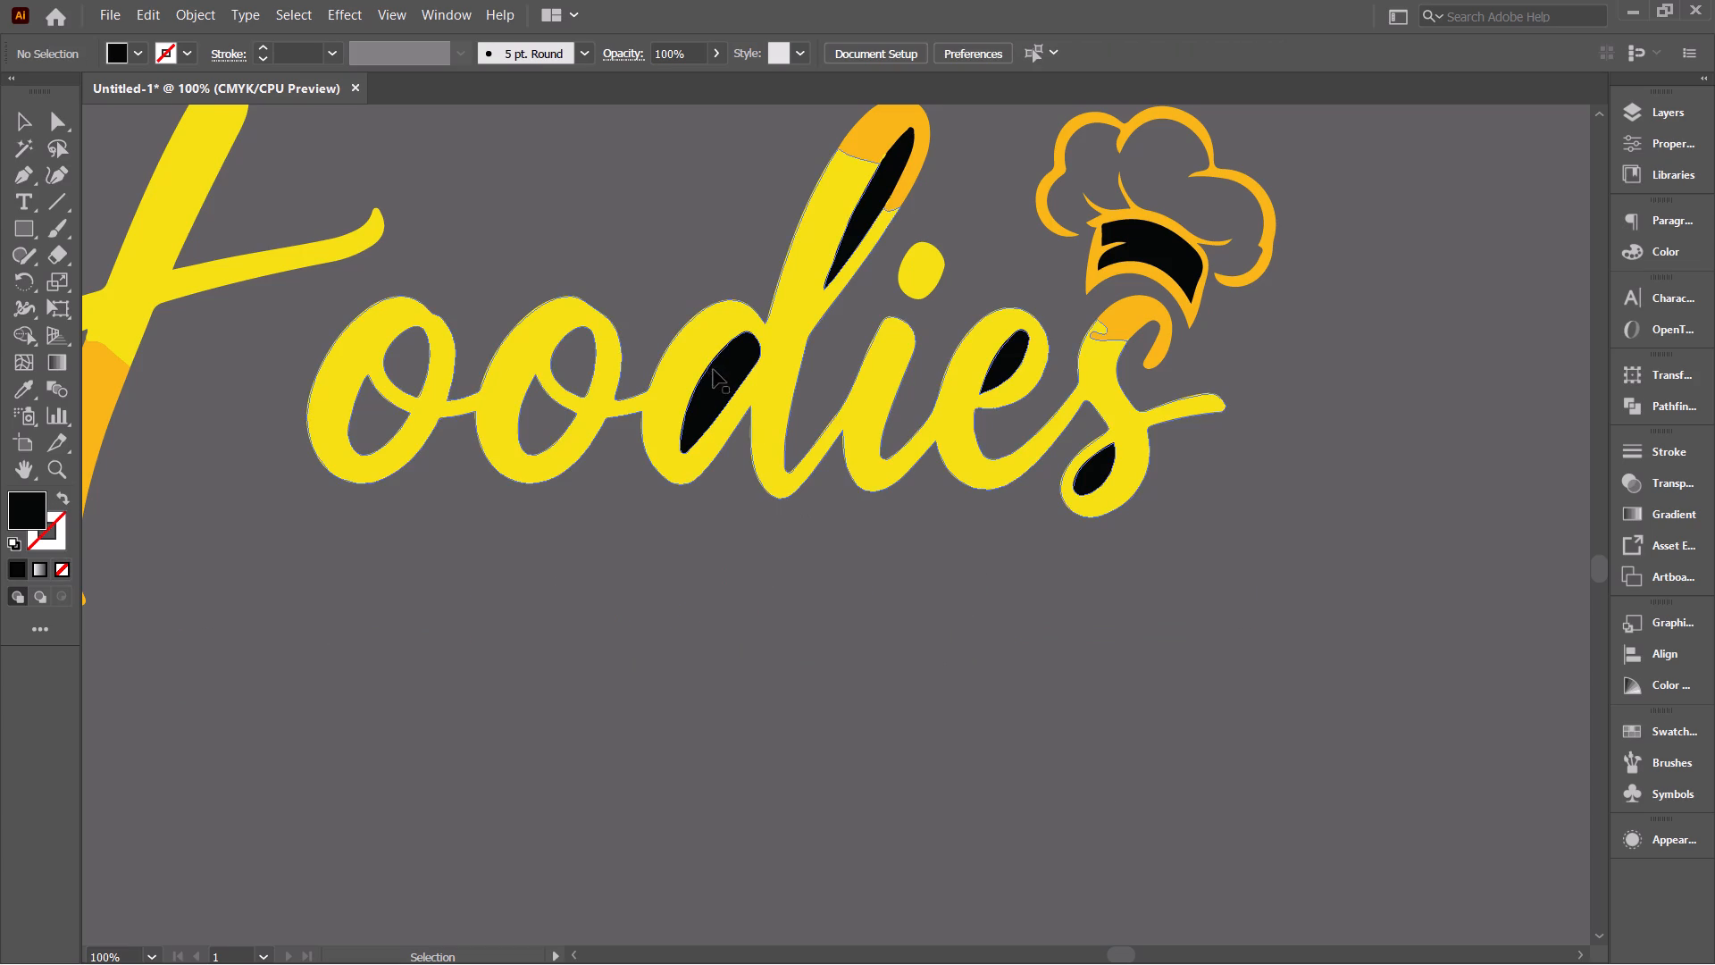
Delete the remaining black fills inside the d, e and s of Foodies and inside the chef hat's band.
left_click(719, 381)
key("BackSpace")
left_click(850, 241)
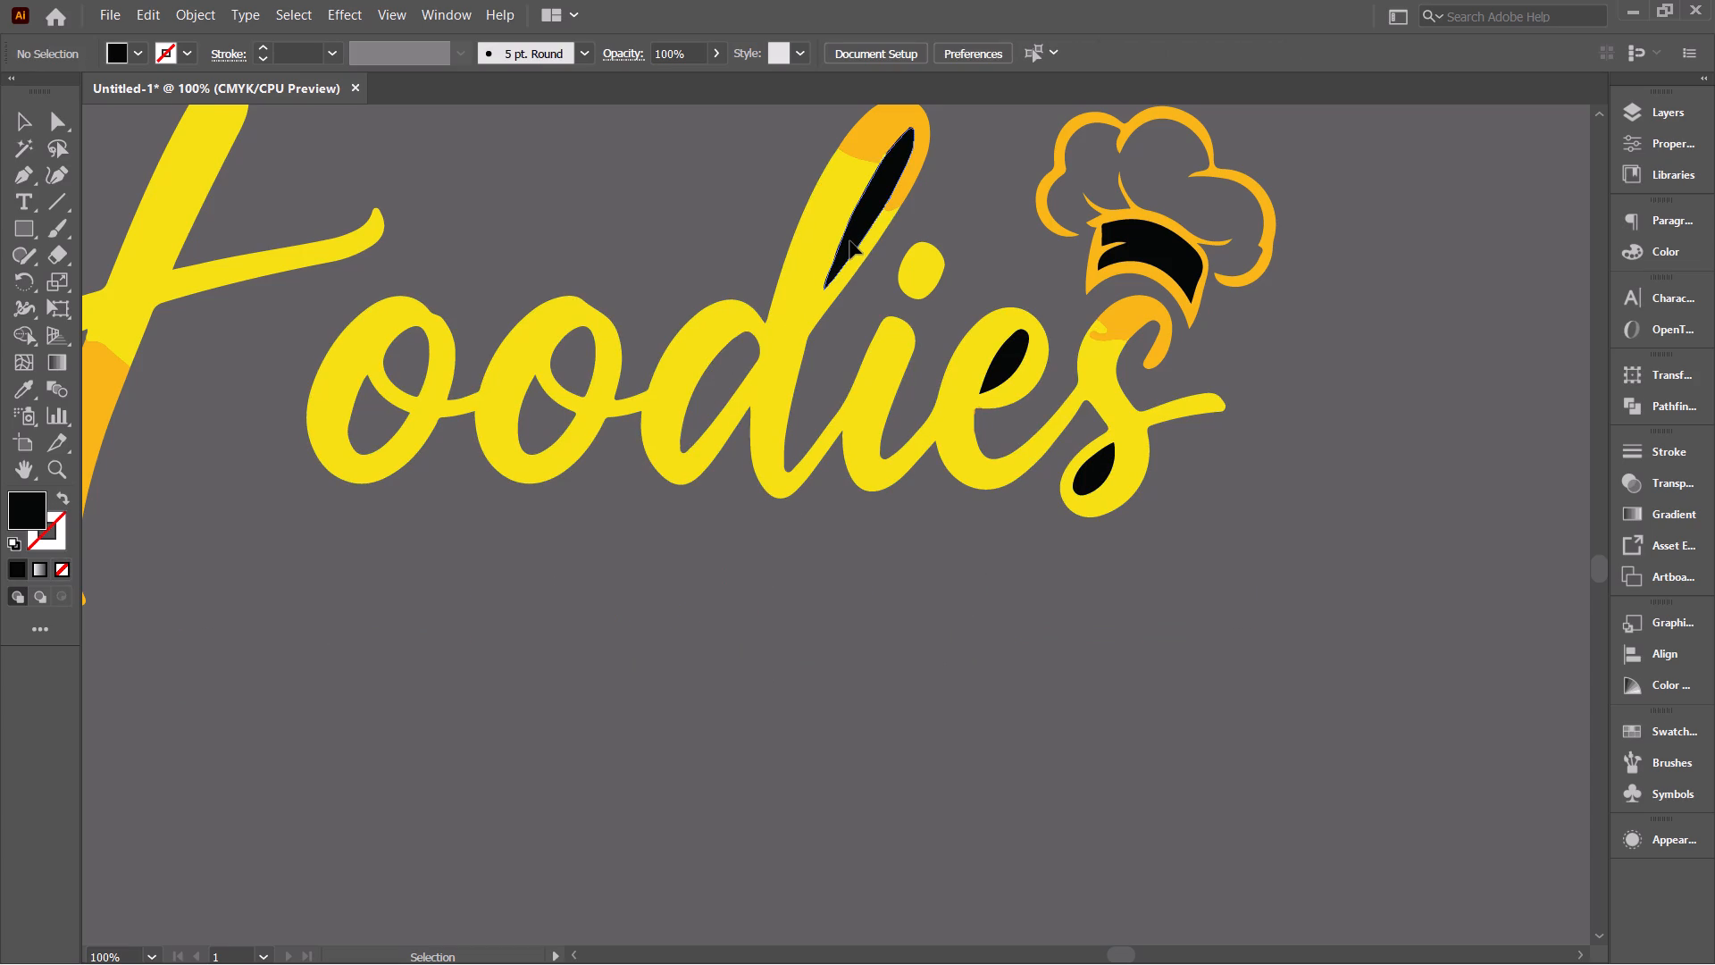
key("BackSpace")
left_click(1000, 367)
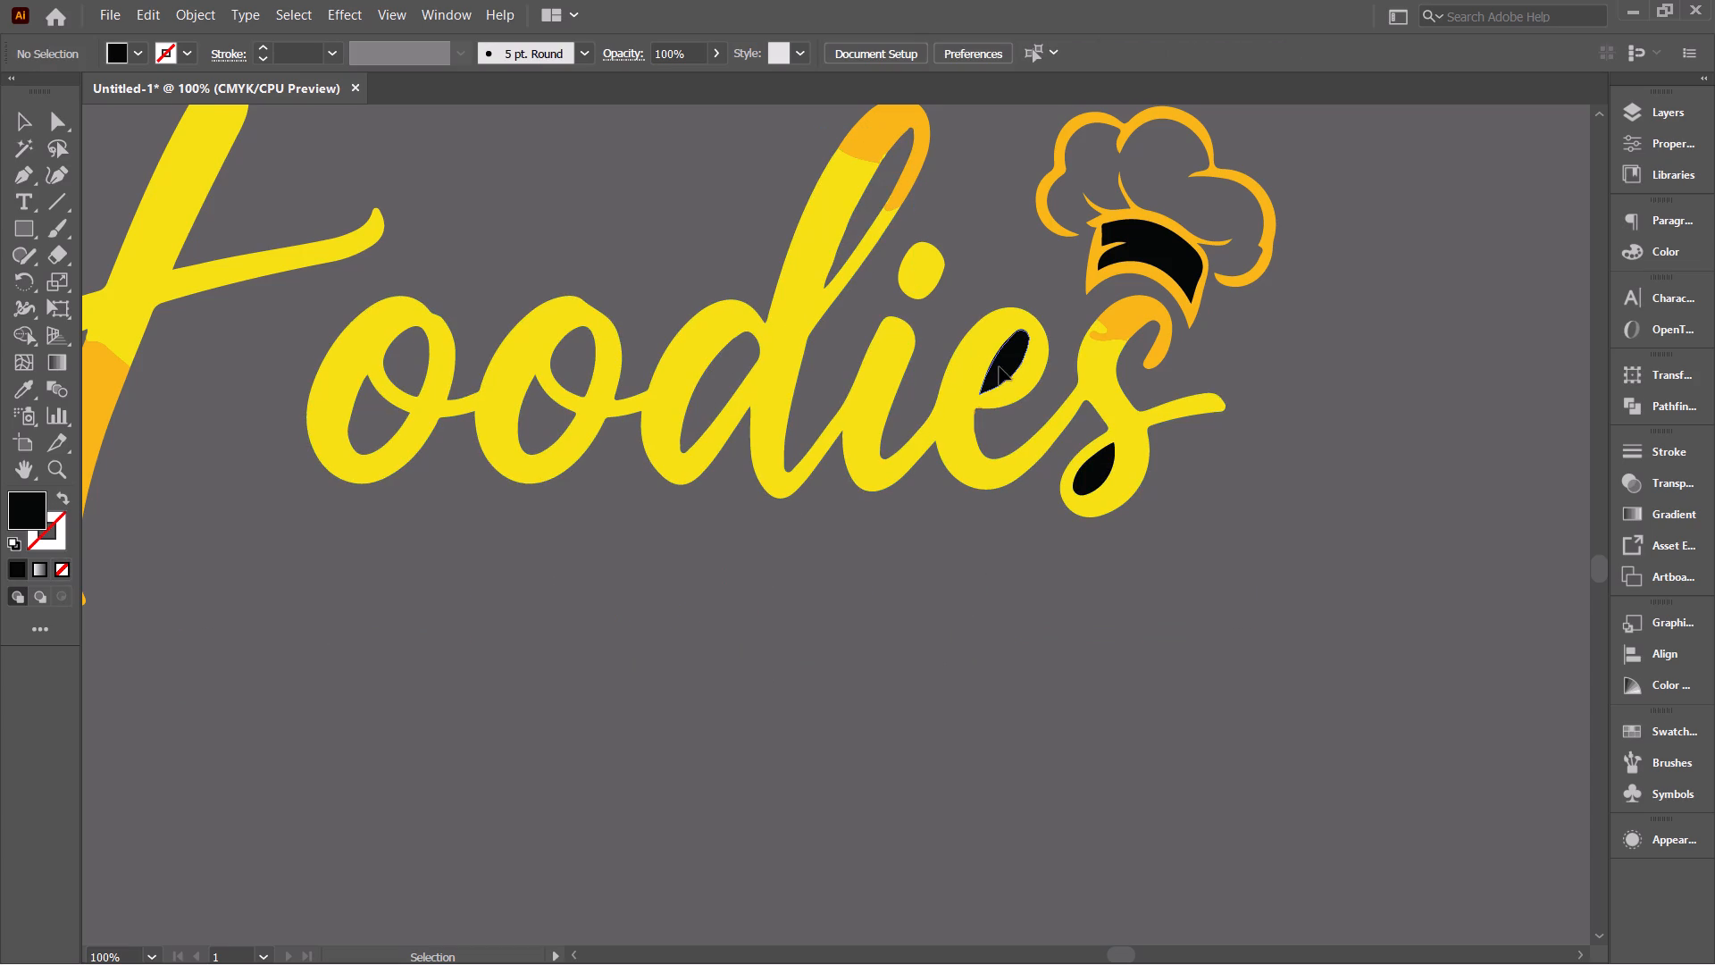
key("BackSpace")
left_click(1167, 257)
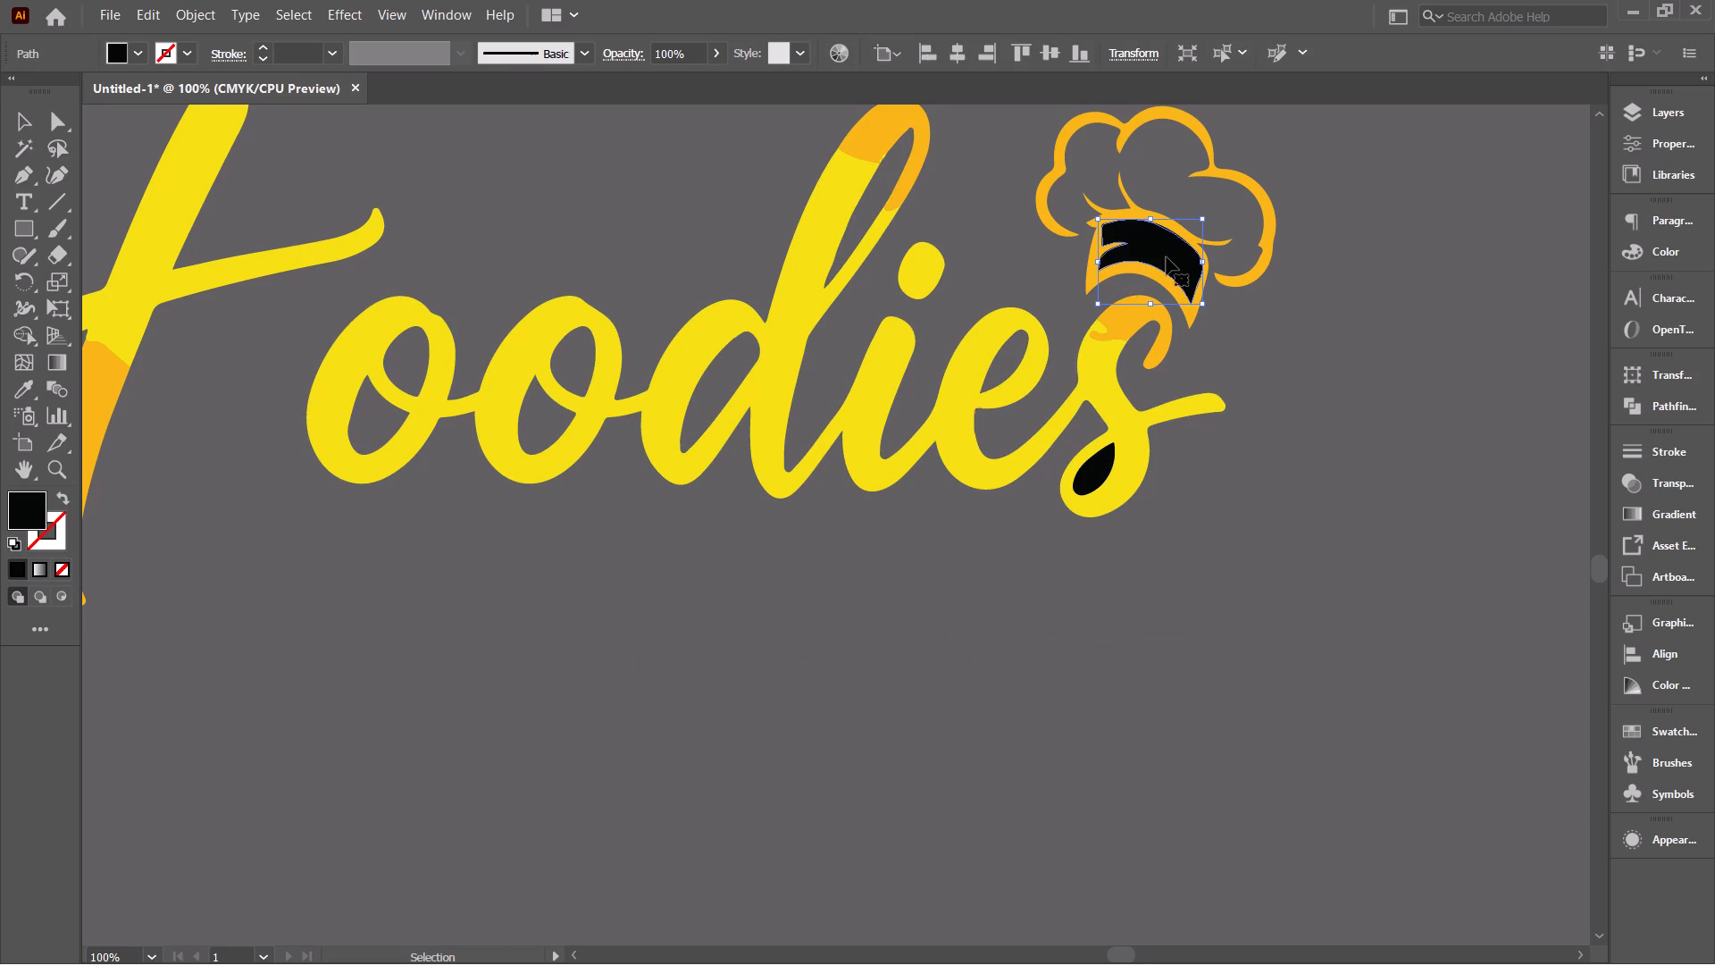
key("BackSpace")
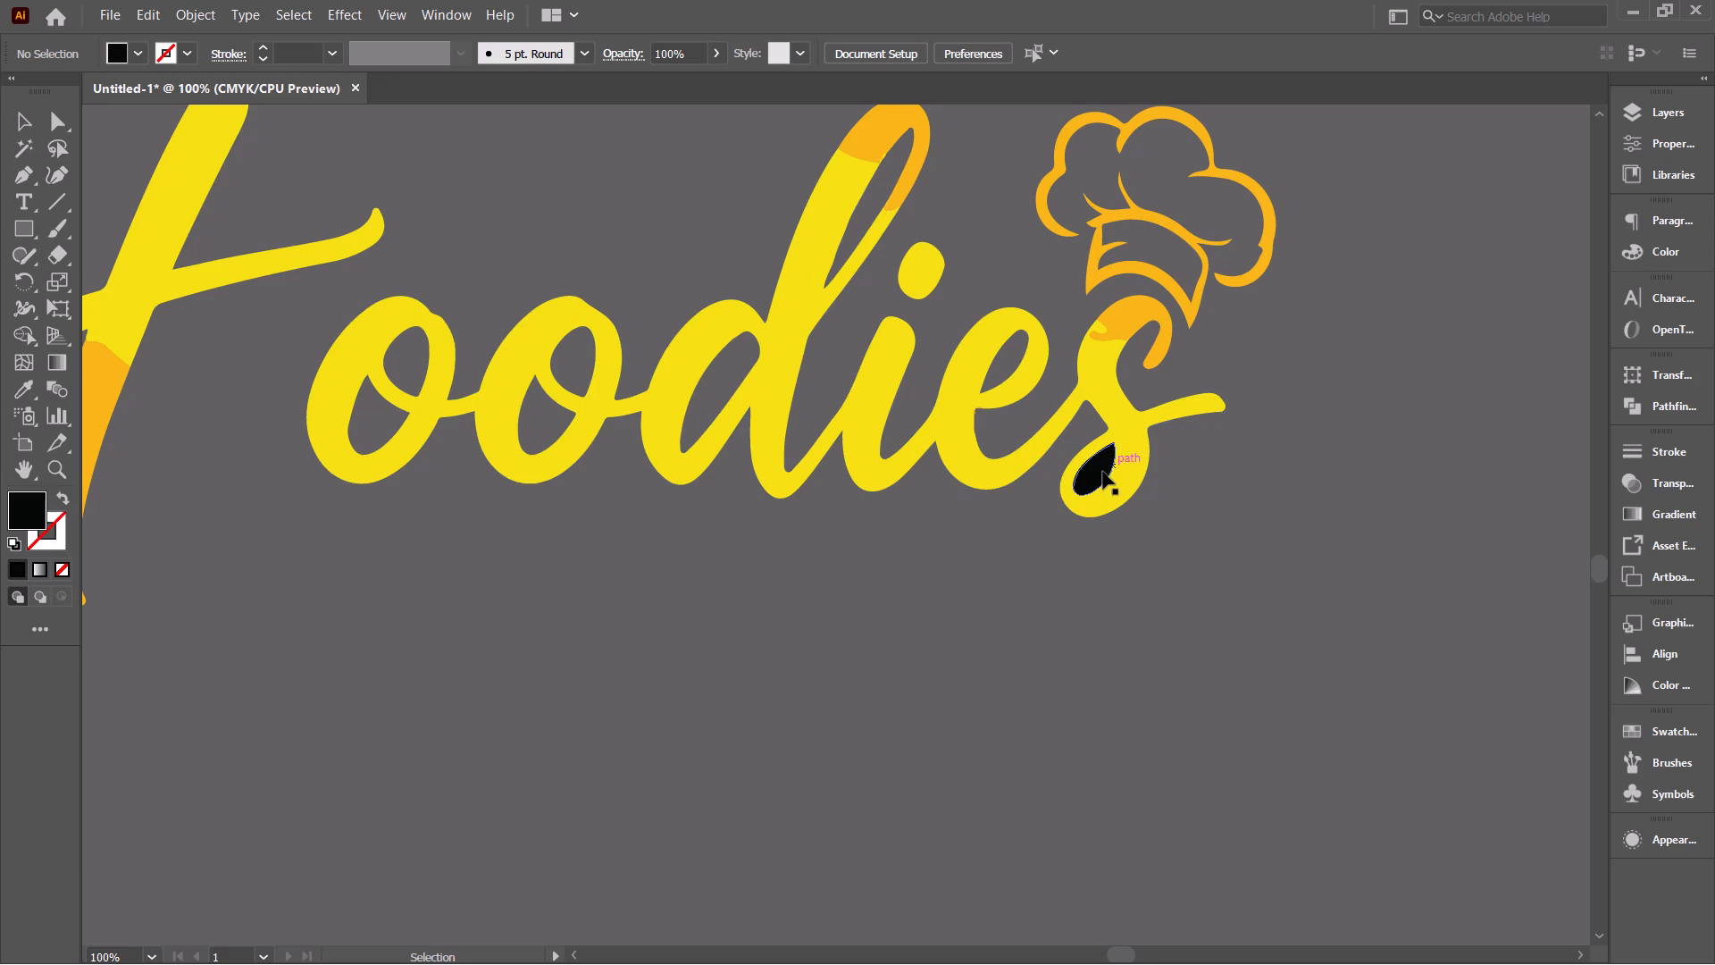
left_click(1102, 472)
key("BackSpace")
Select all the artwork of the Gen-Z Foodies logo together.
scroll(1102, 472, "down", 3, "ctrl+alt")
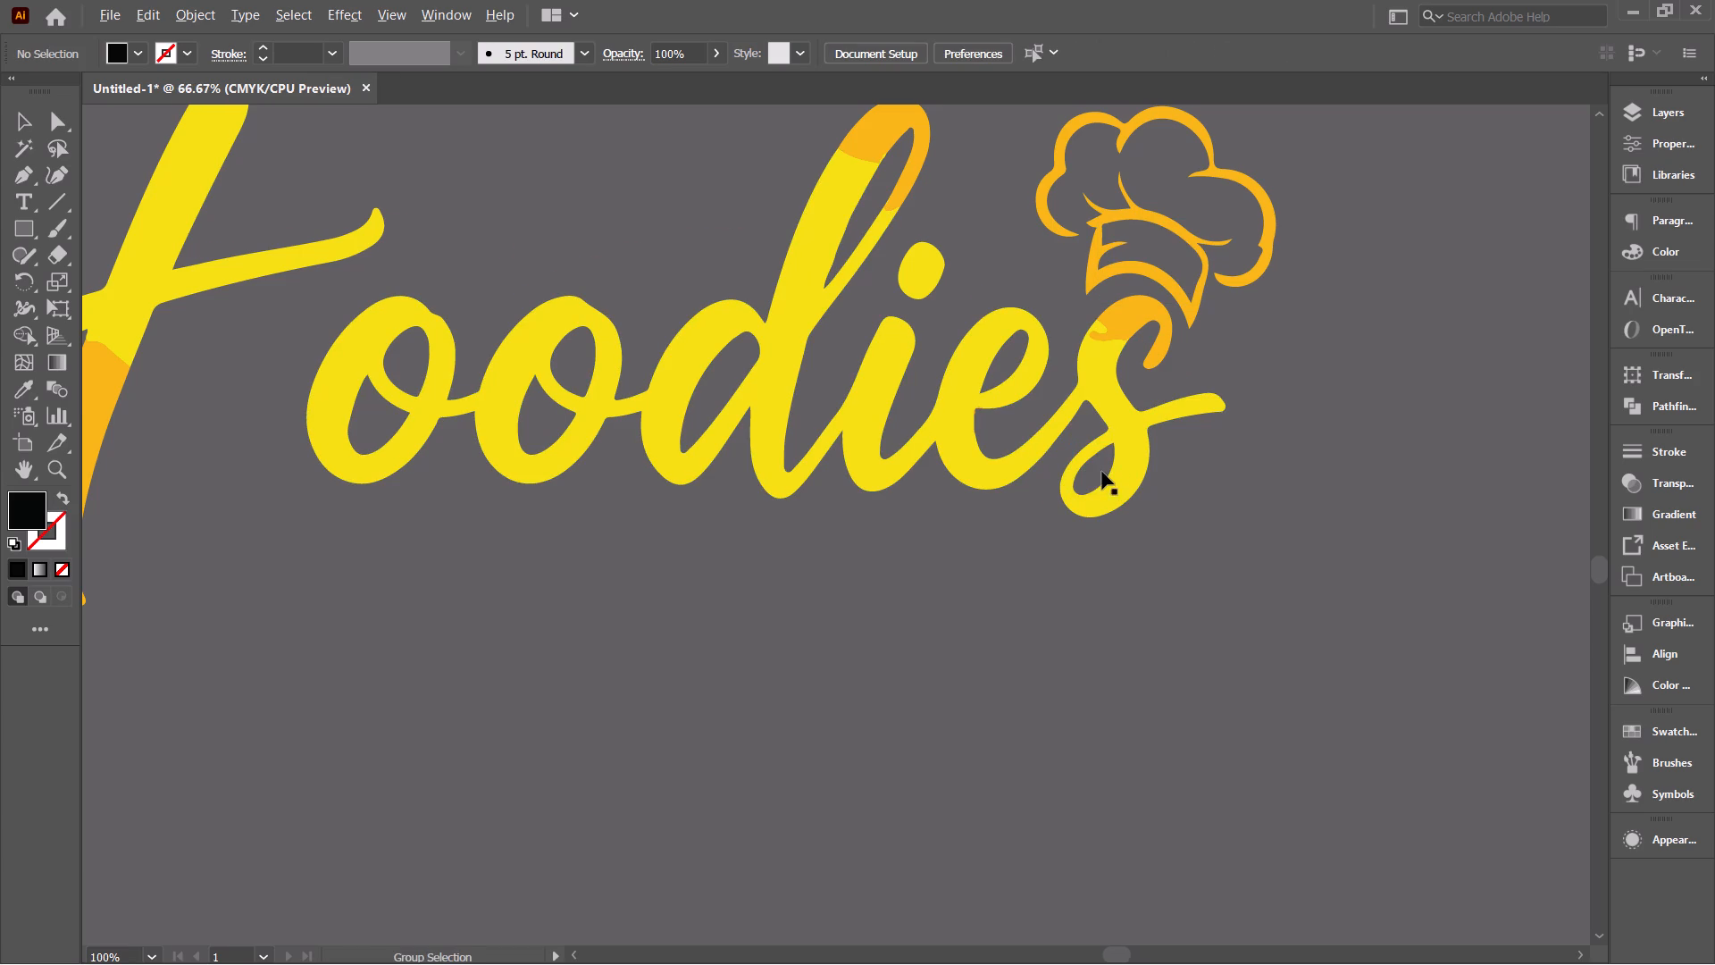
scroll(1102, 472, "right", 2)
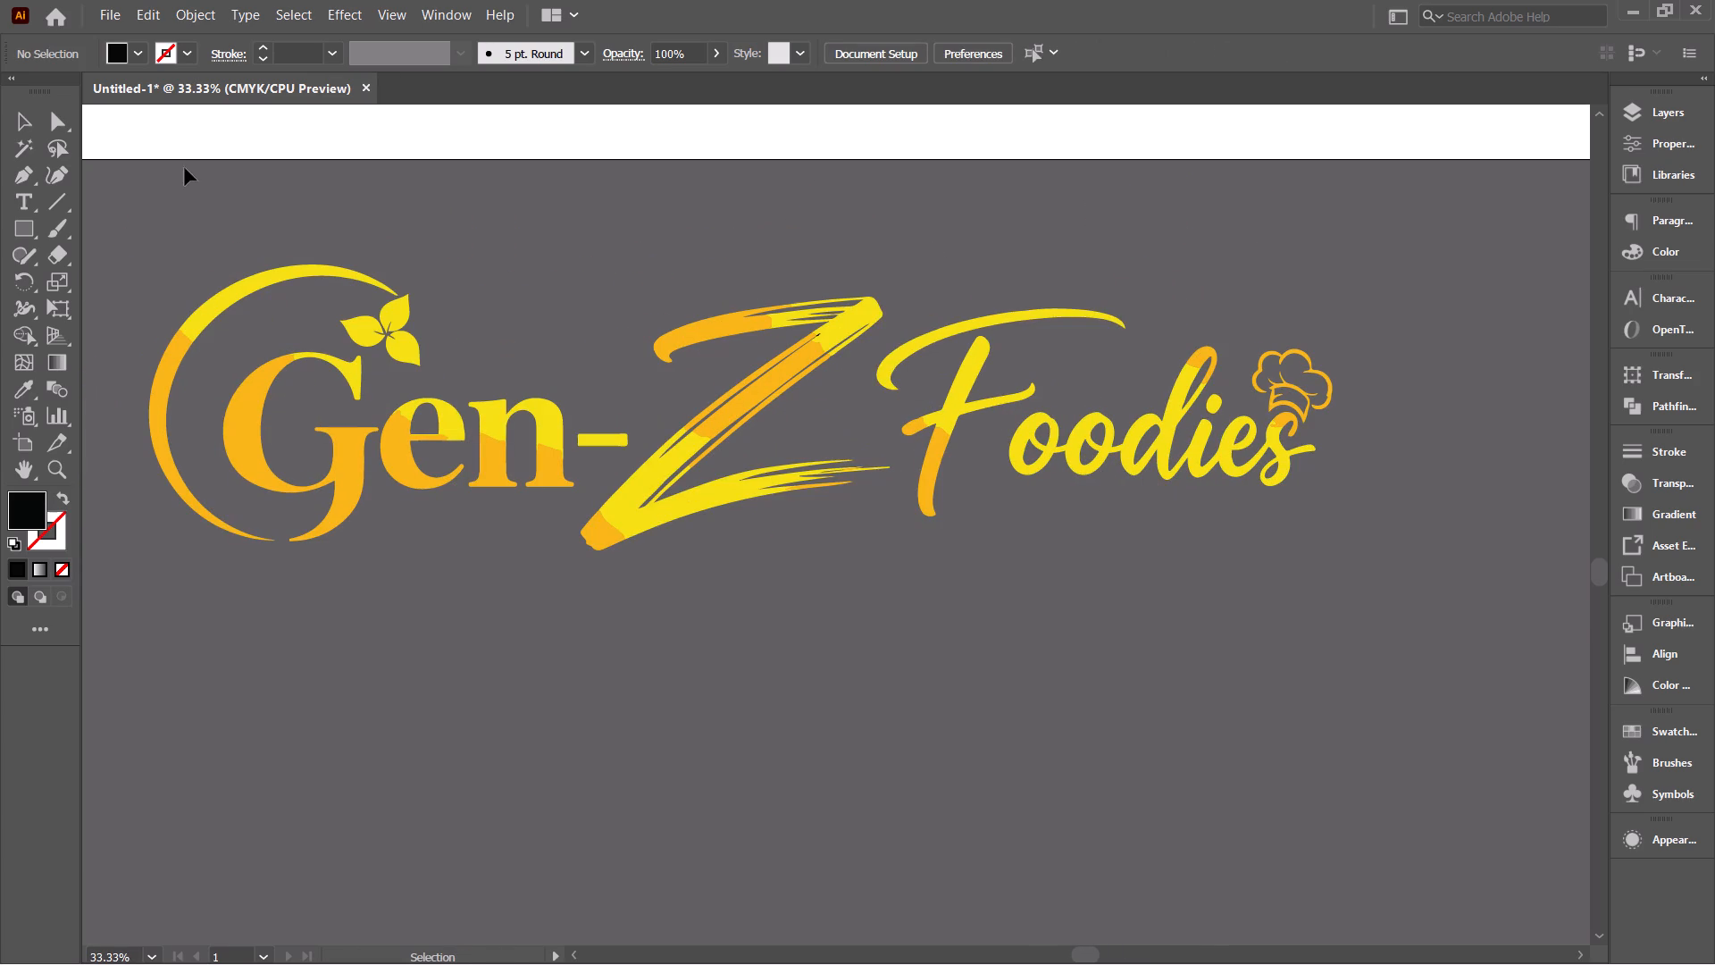
left_click_drag(143, 270, 945, 633)
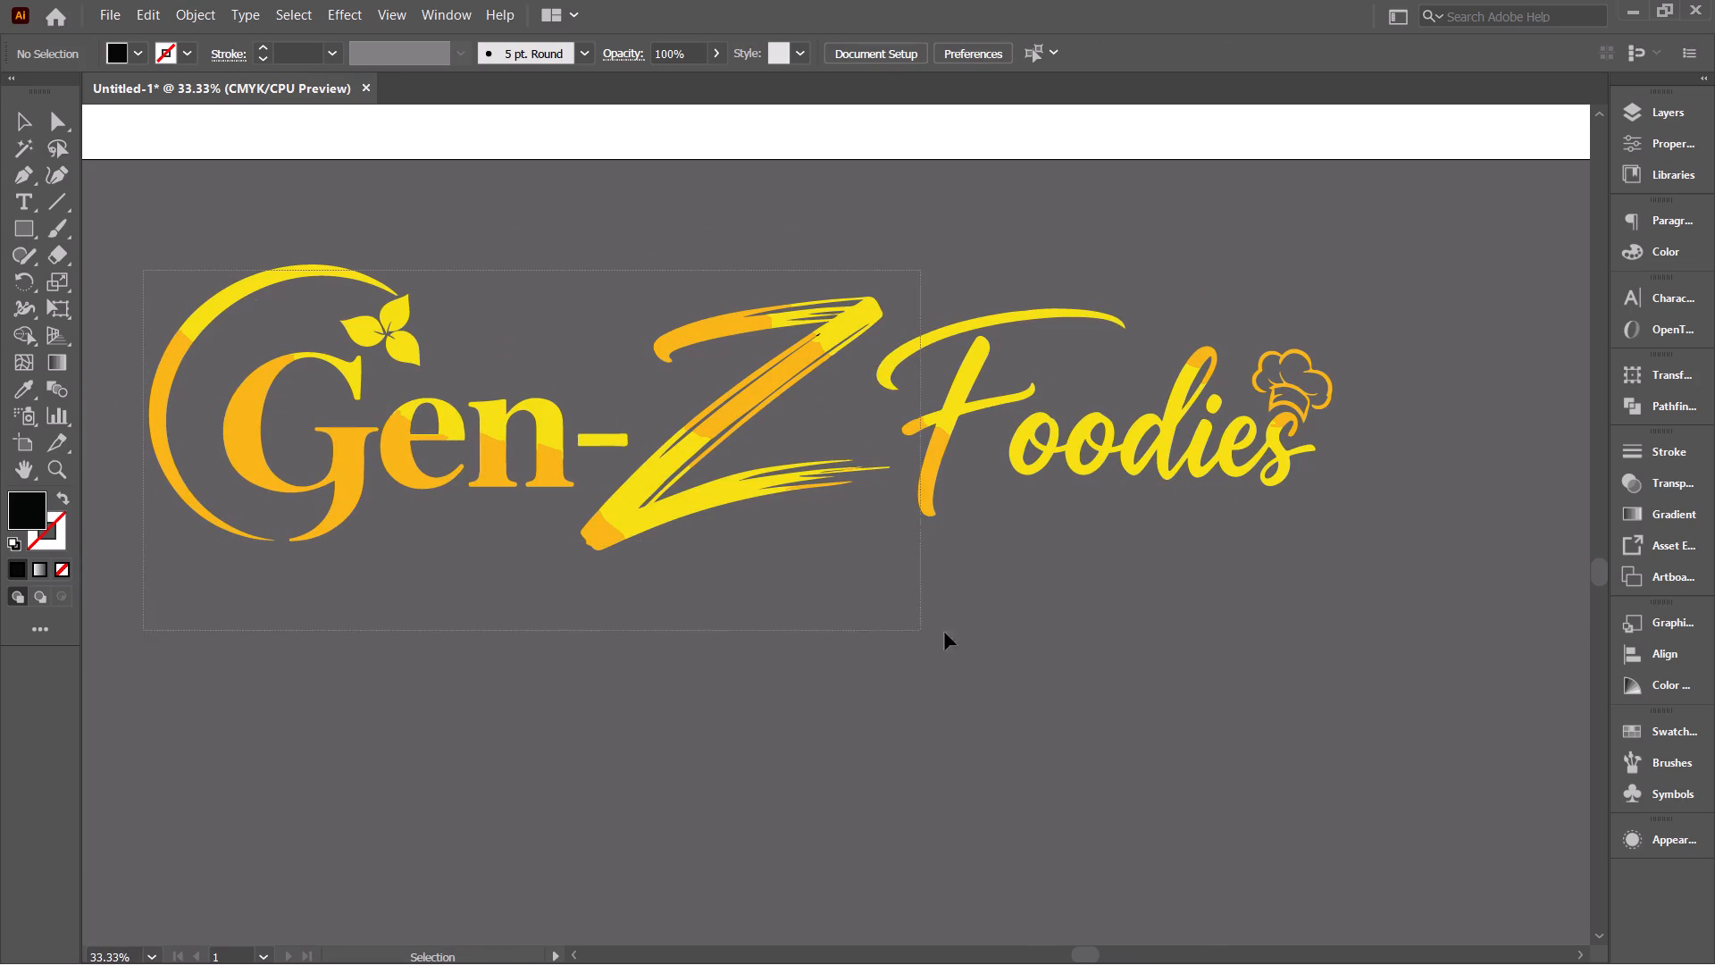
left_click_drag(945, 633, 1284, 579)
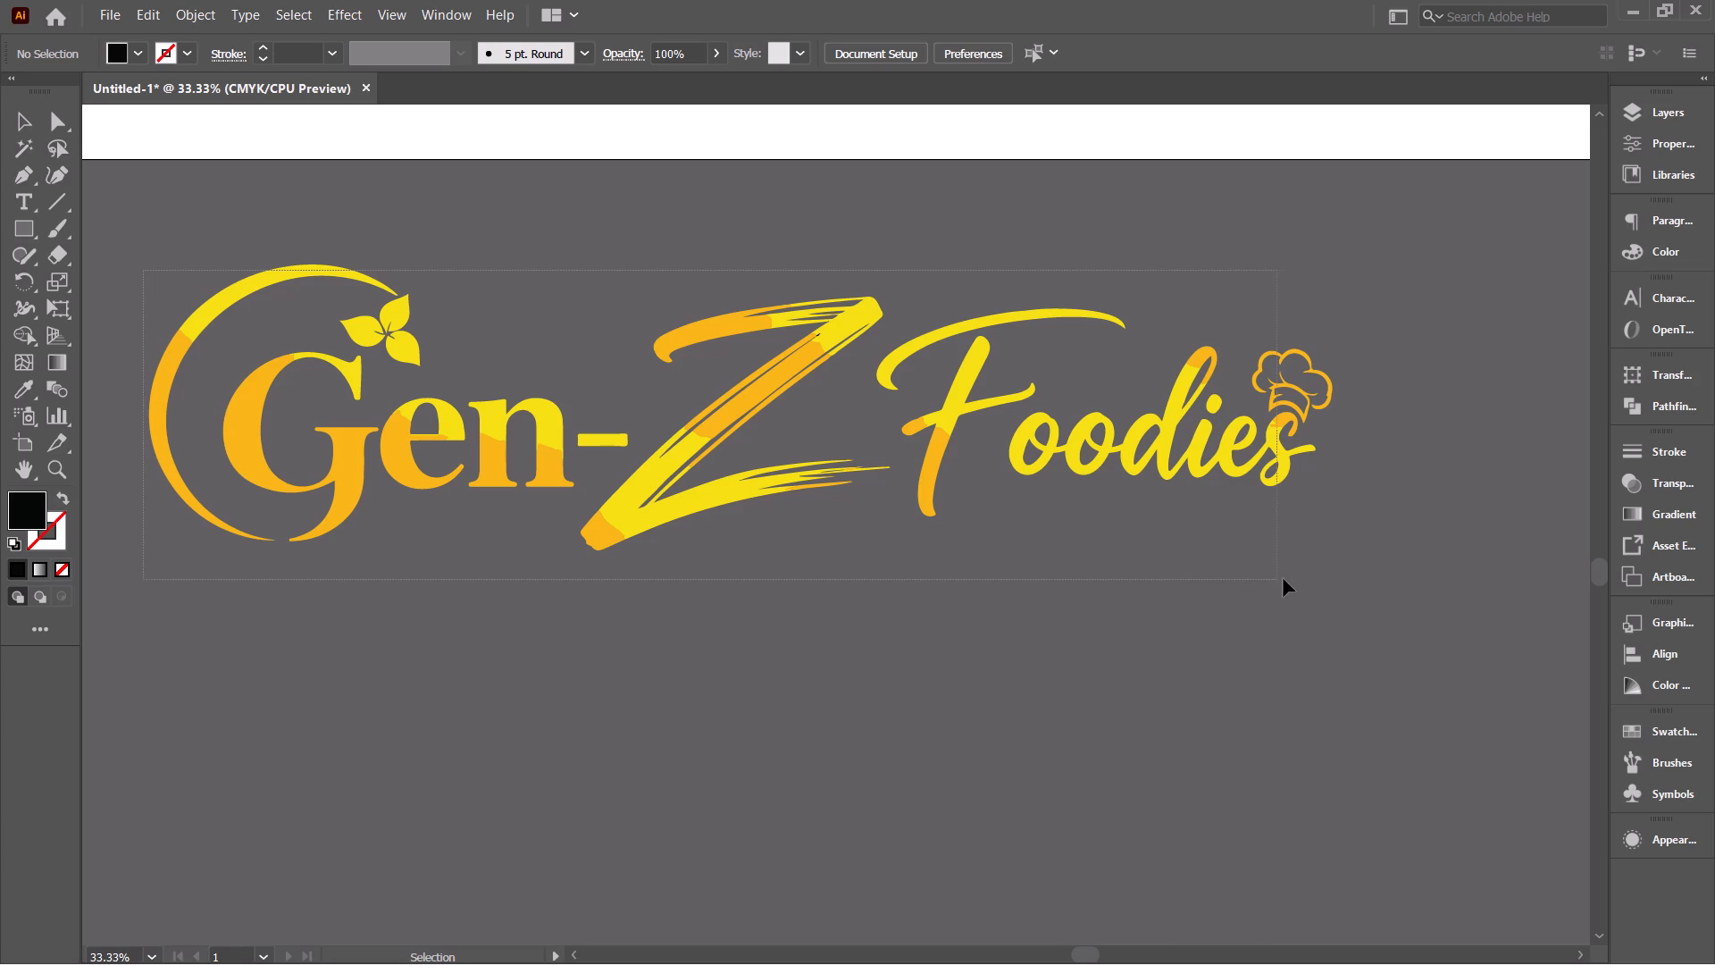
left_click_drag(1284, 579, 1402, 575)
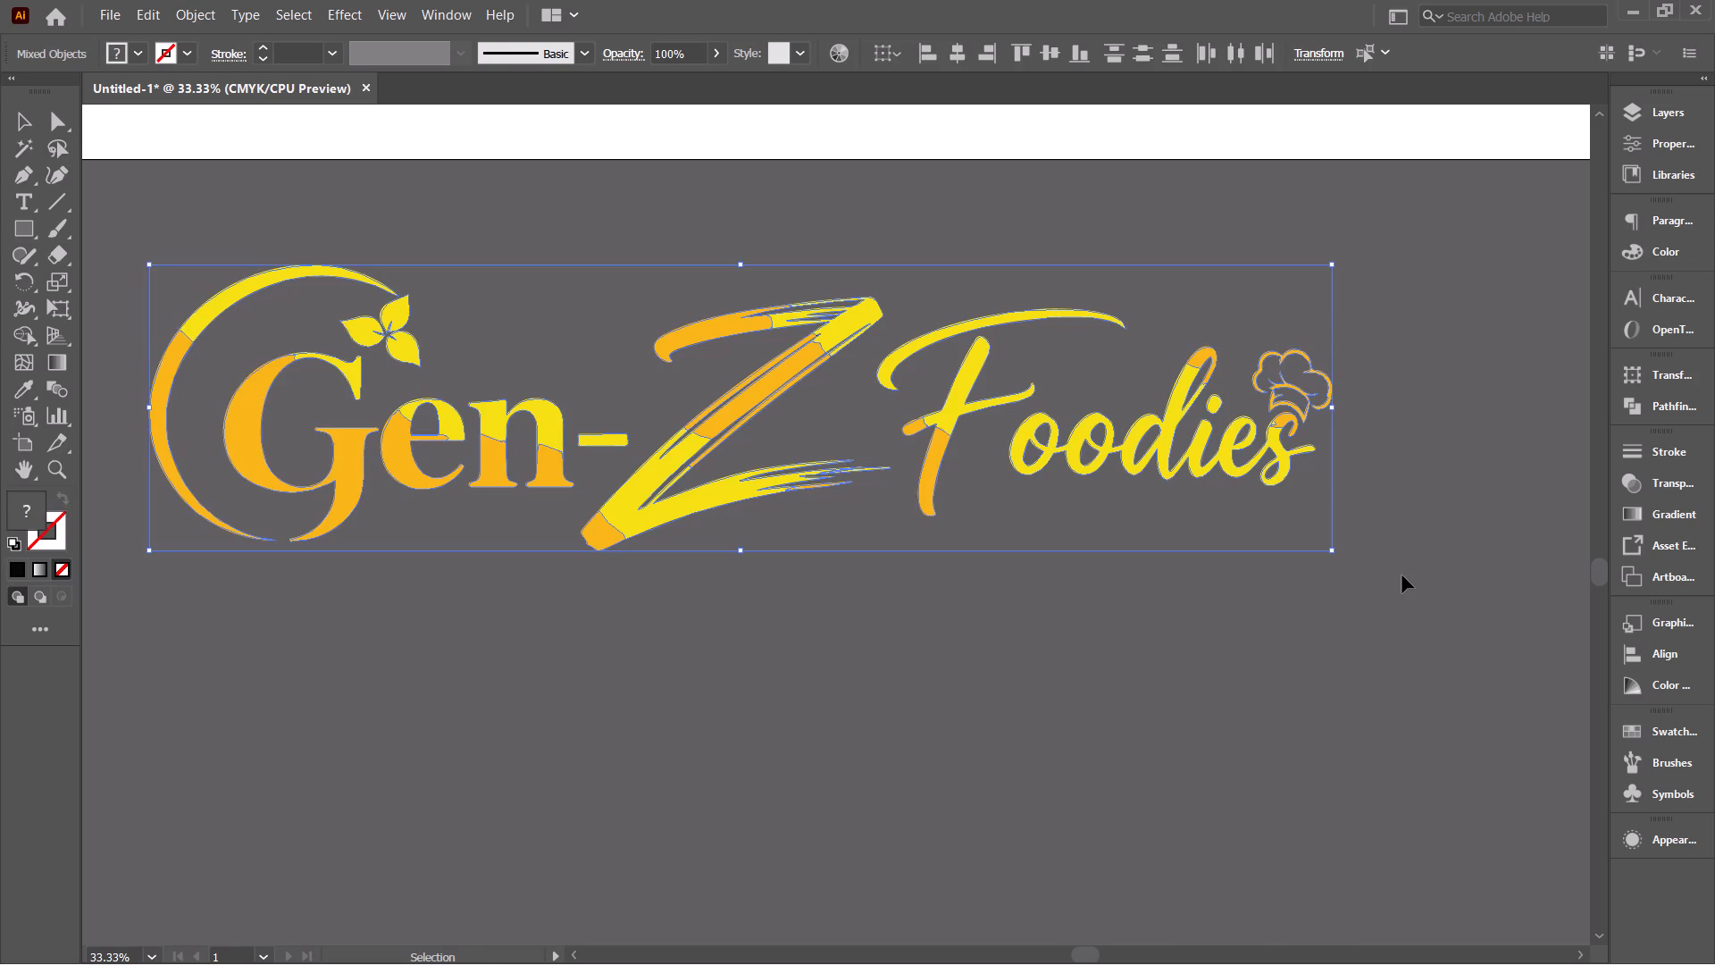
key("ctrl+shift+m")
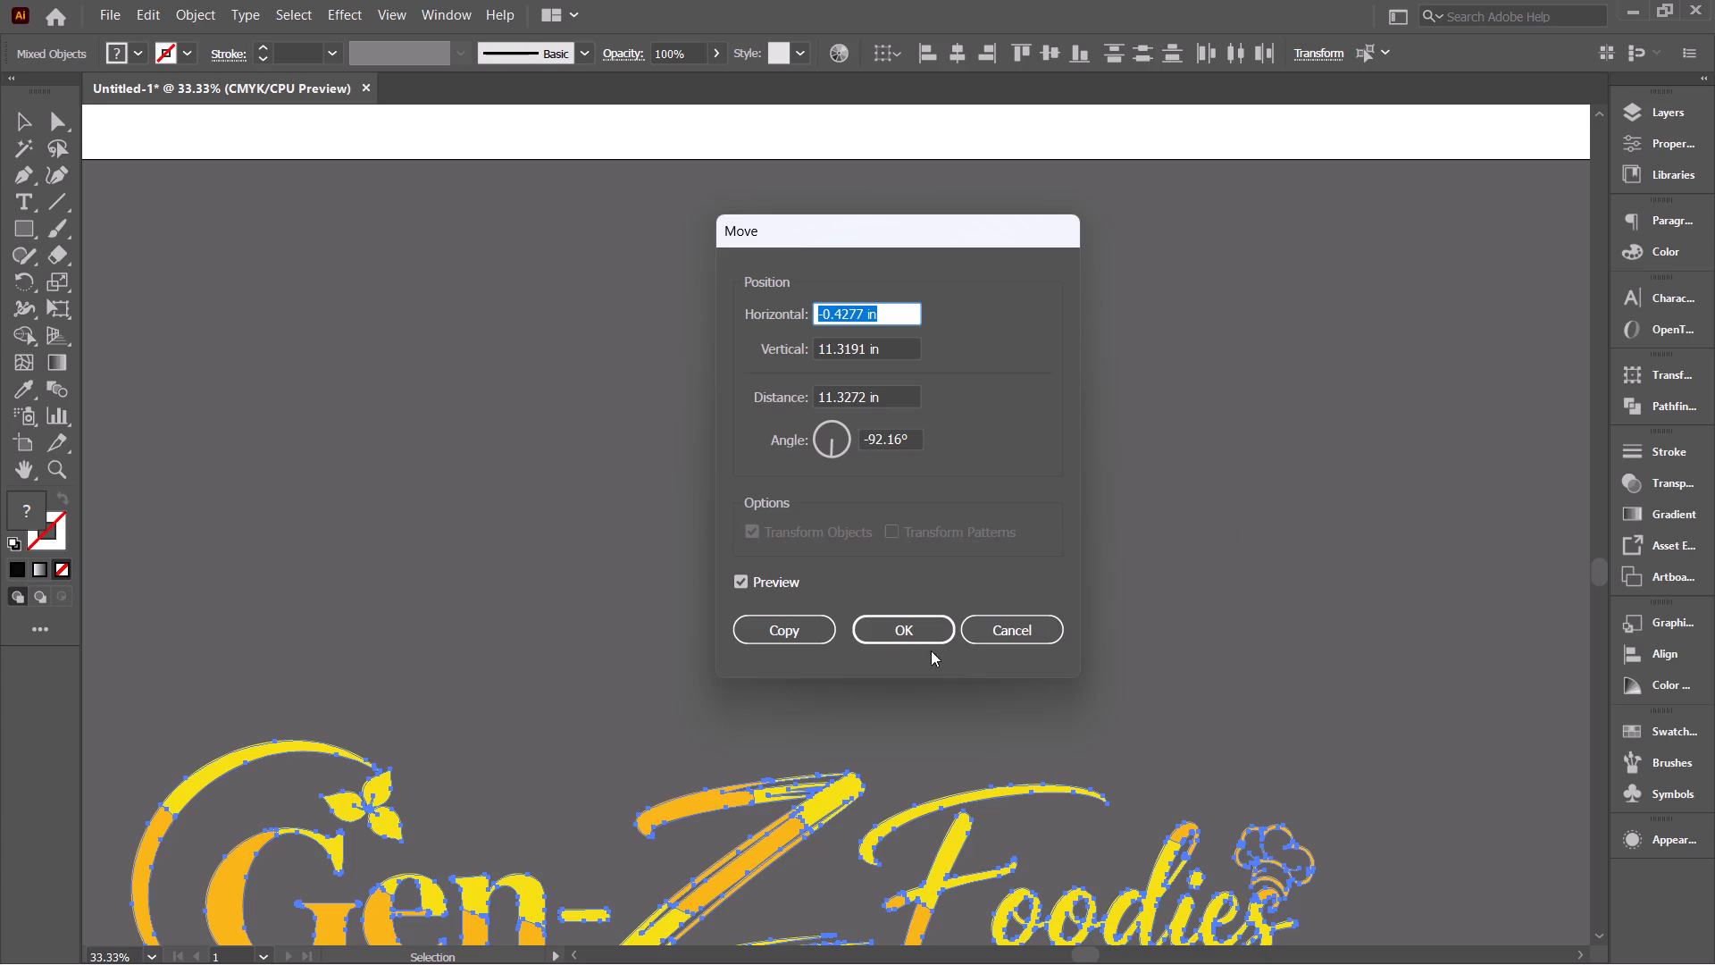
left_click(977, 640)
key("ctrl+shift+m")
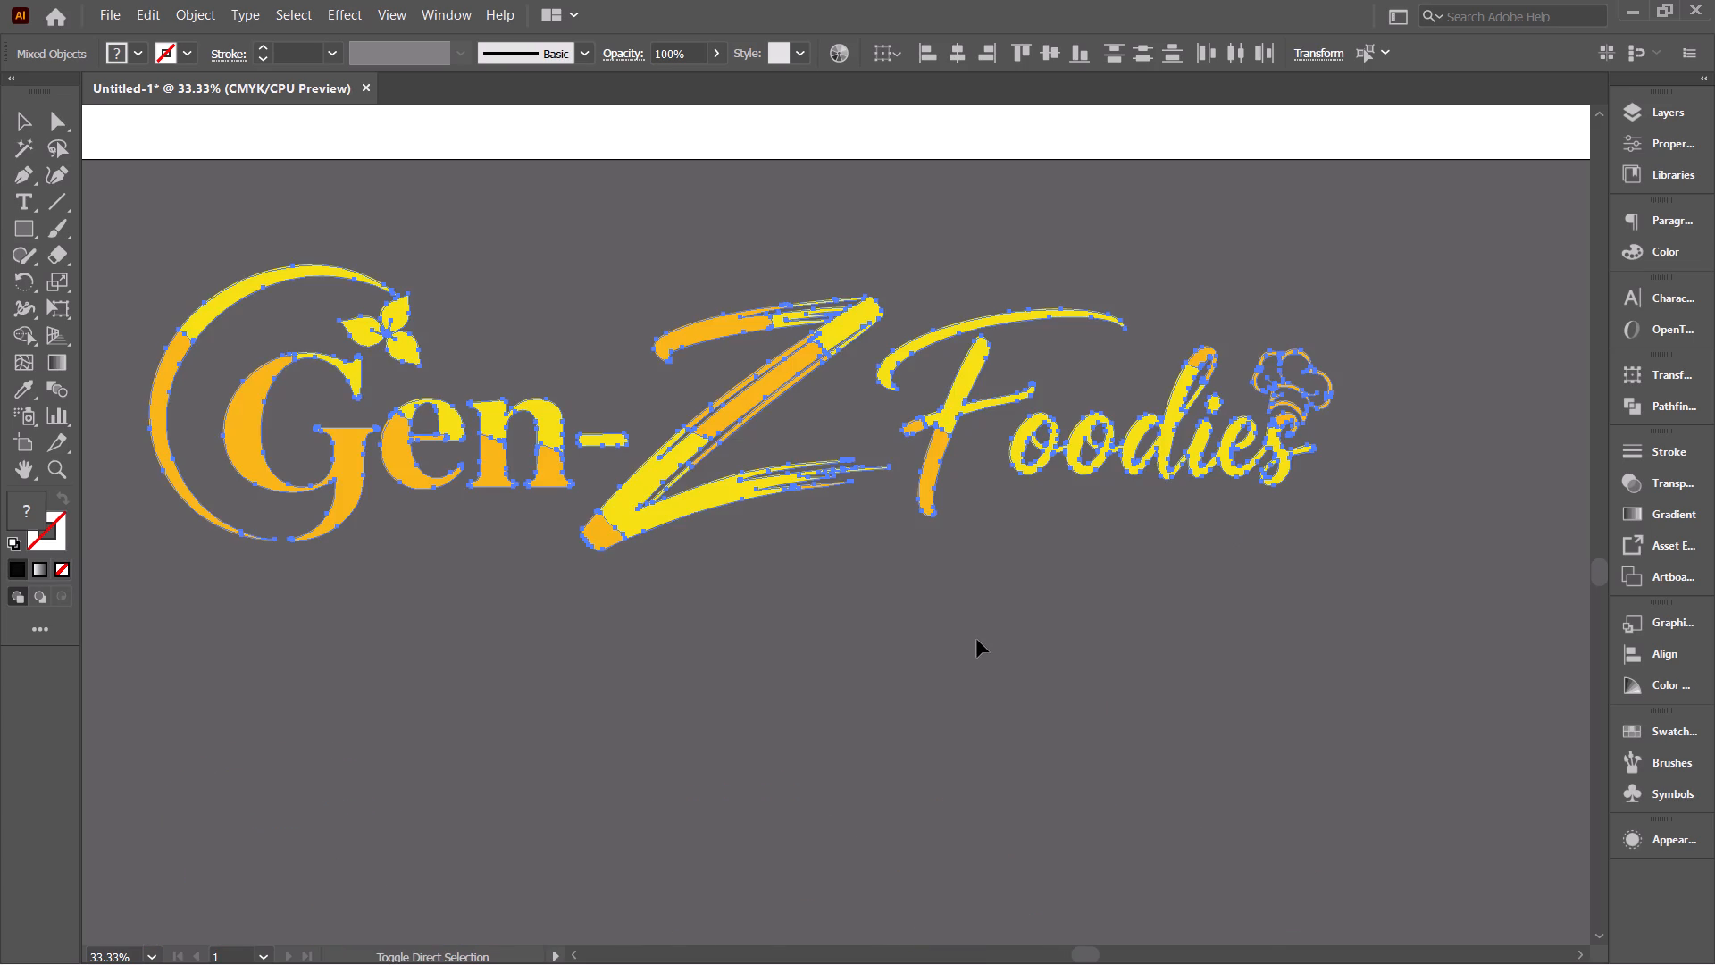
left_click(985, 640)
With the Shape Builder tool and black fill, merge the orange and yellow pieces of the outer ring and of the letter G.
scroll(675, 624, "down", 2)
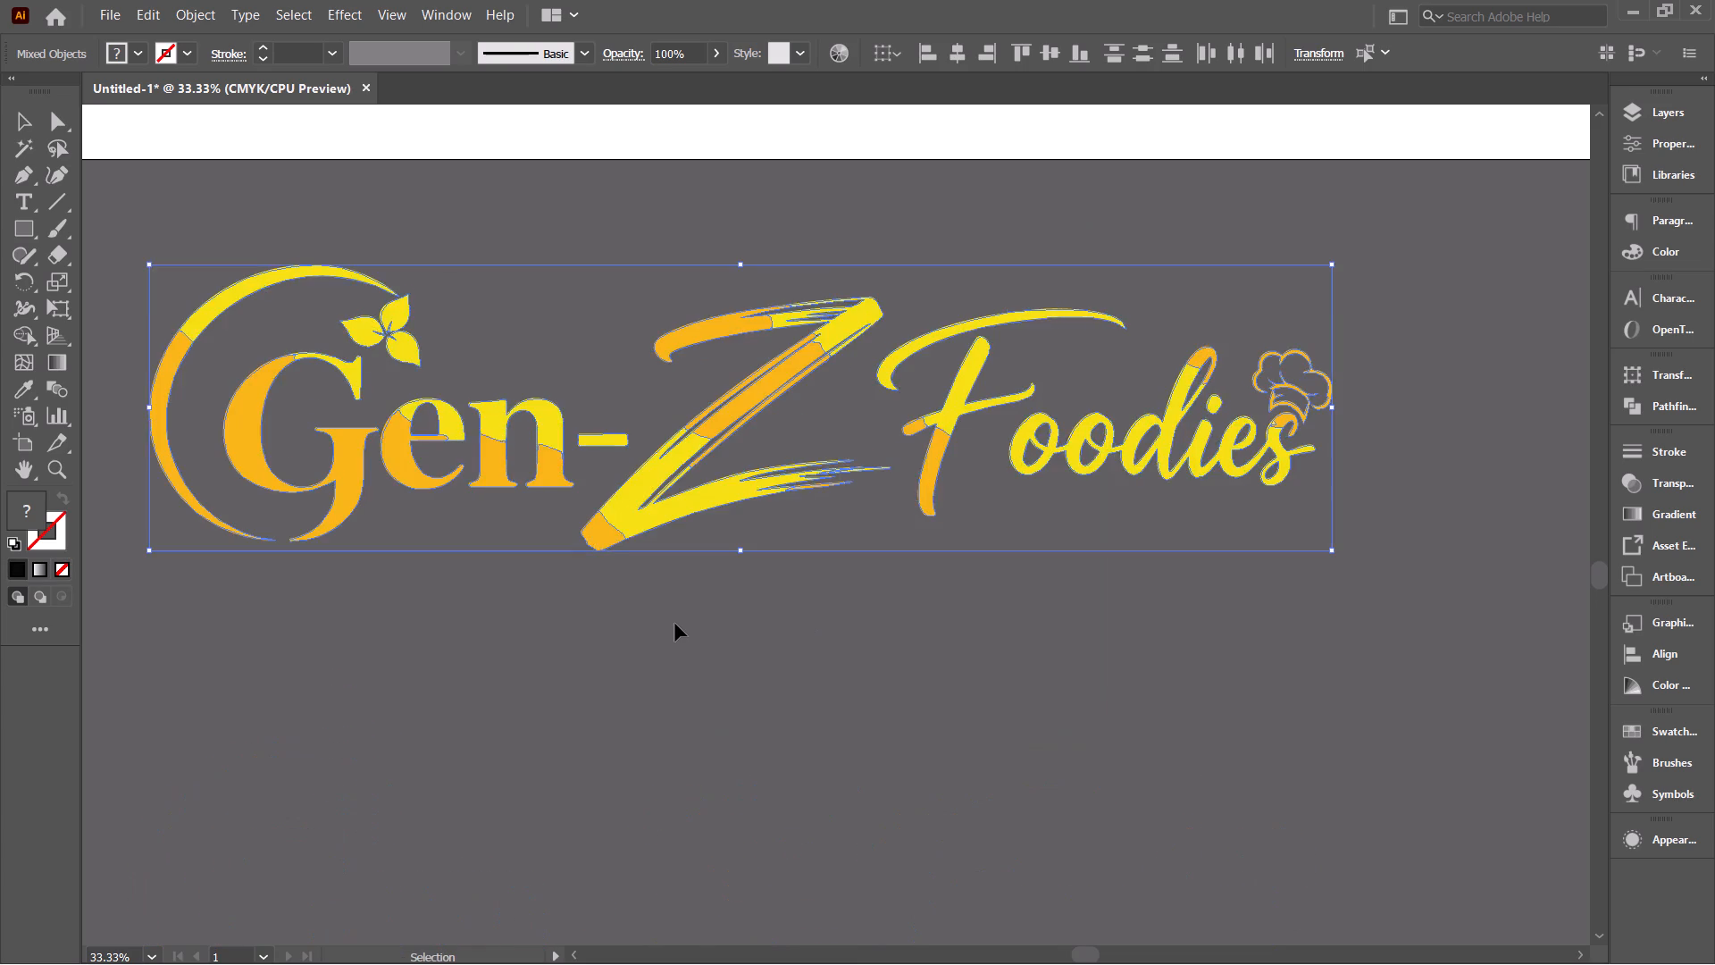
scroll(675, 624, "down", 1)
scroll(675, 624, "up", 2)
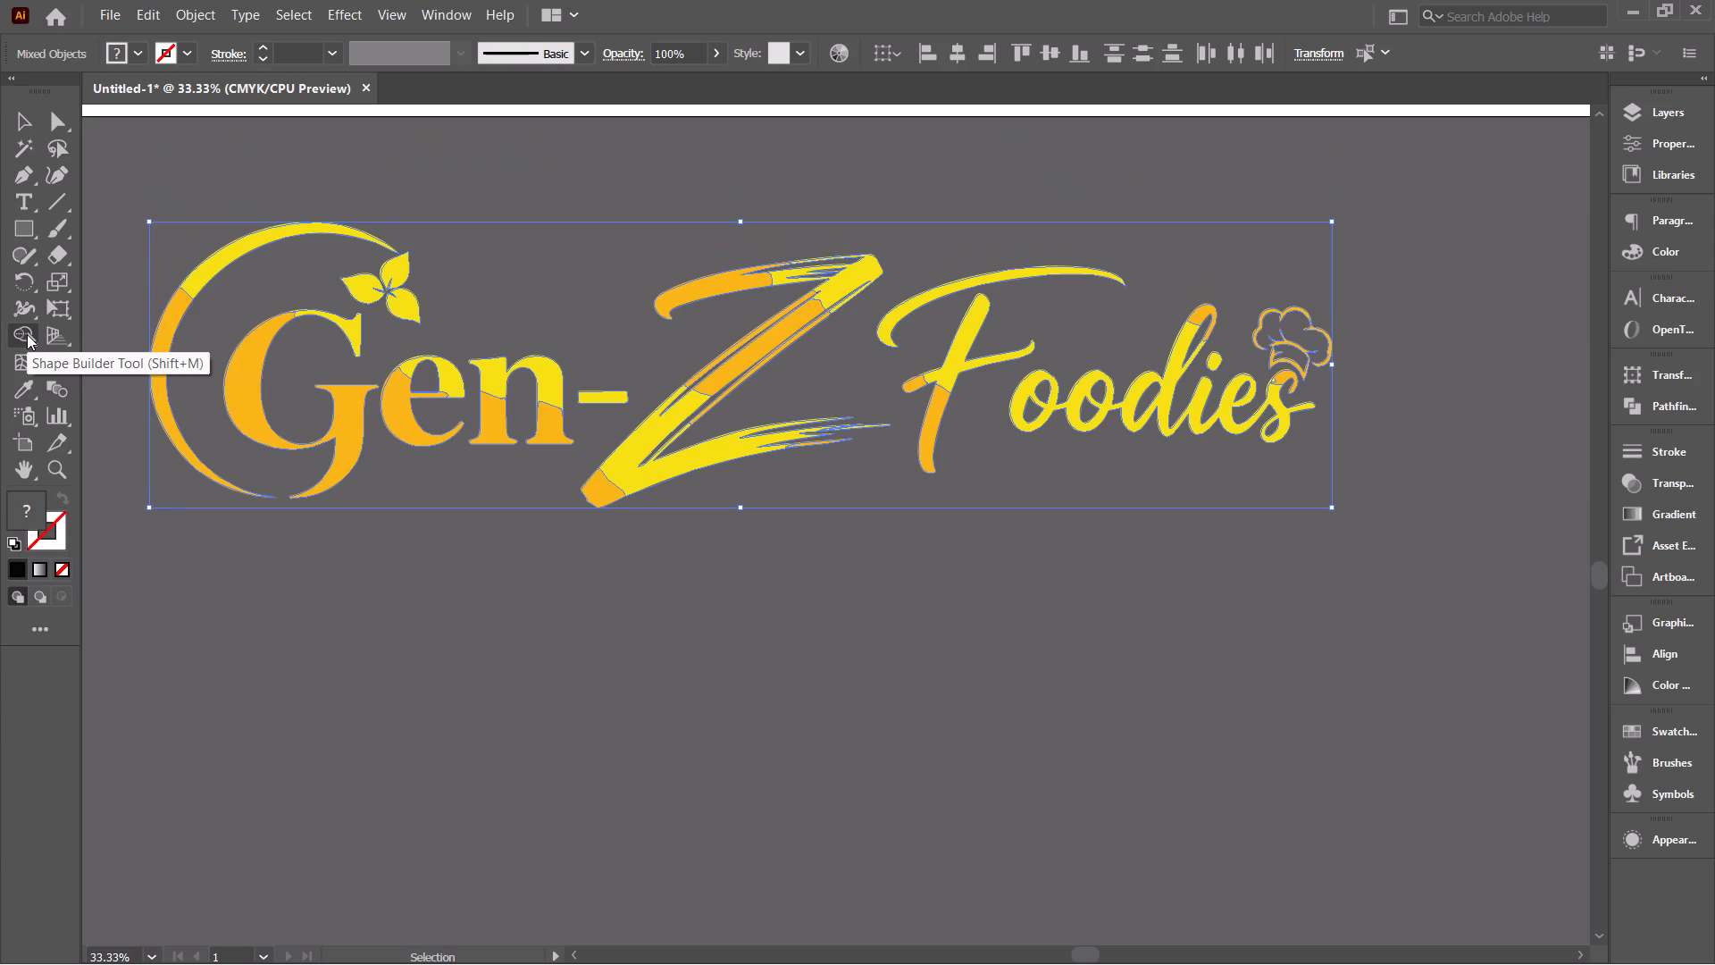
key("shift+m")
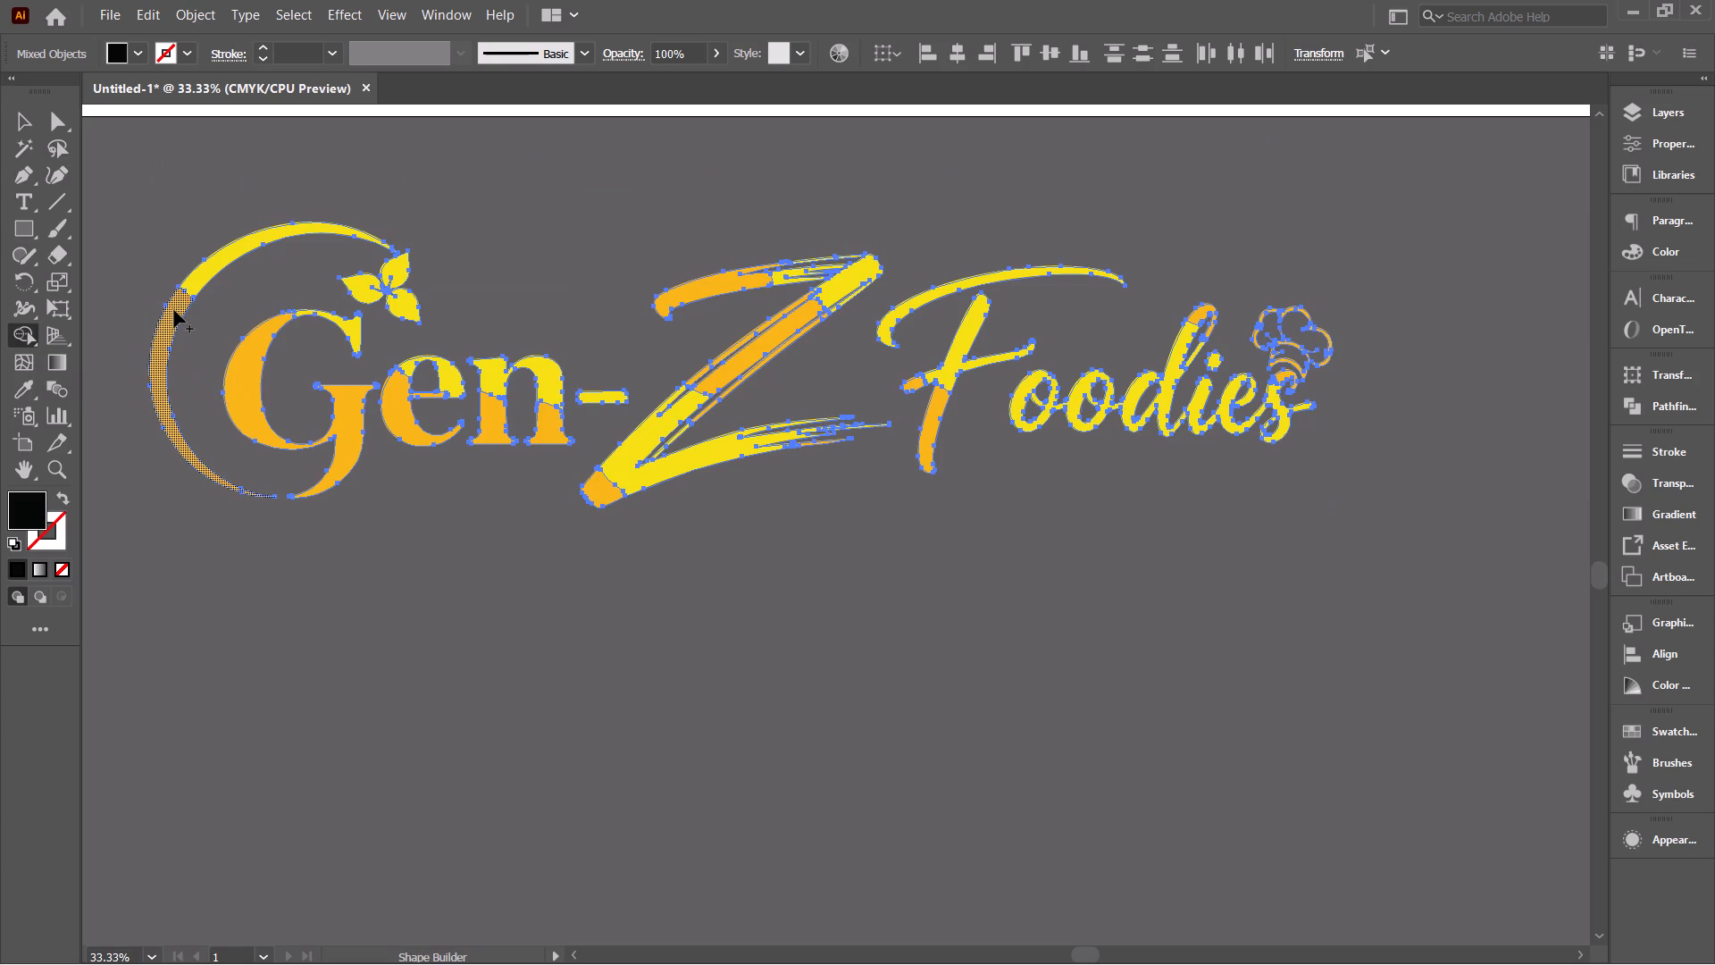
left_click_drag(176, 307, 197, 280)
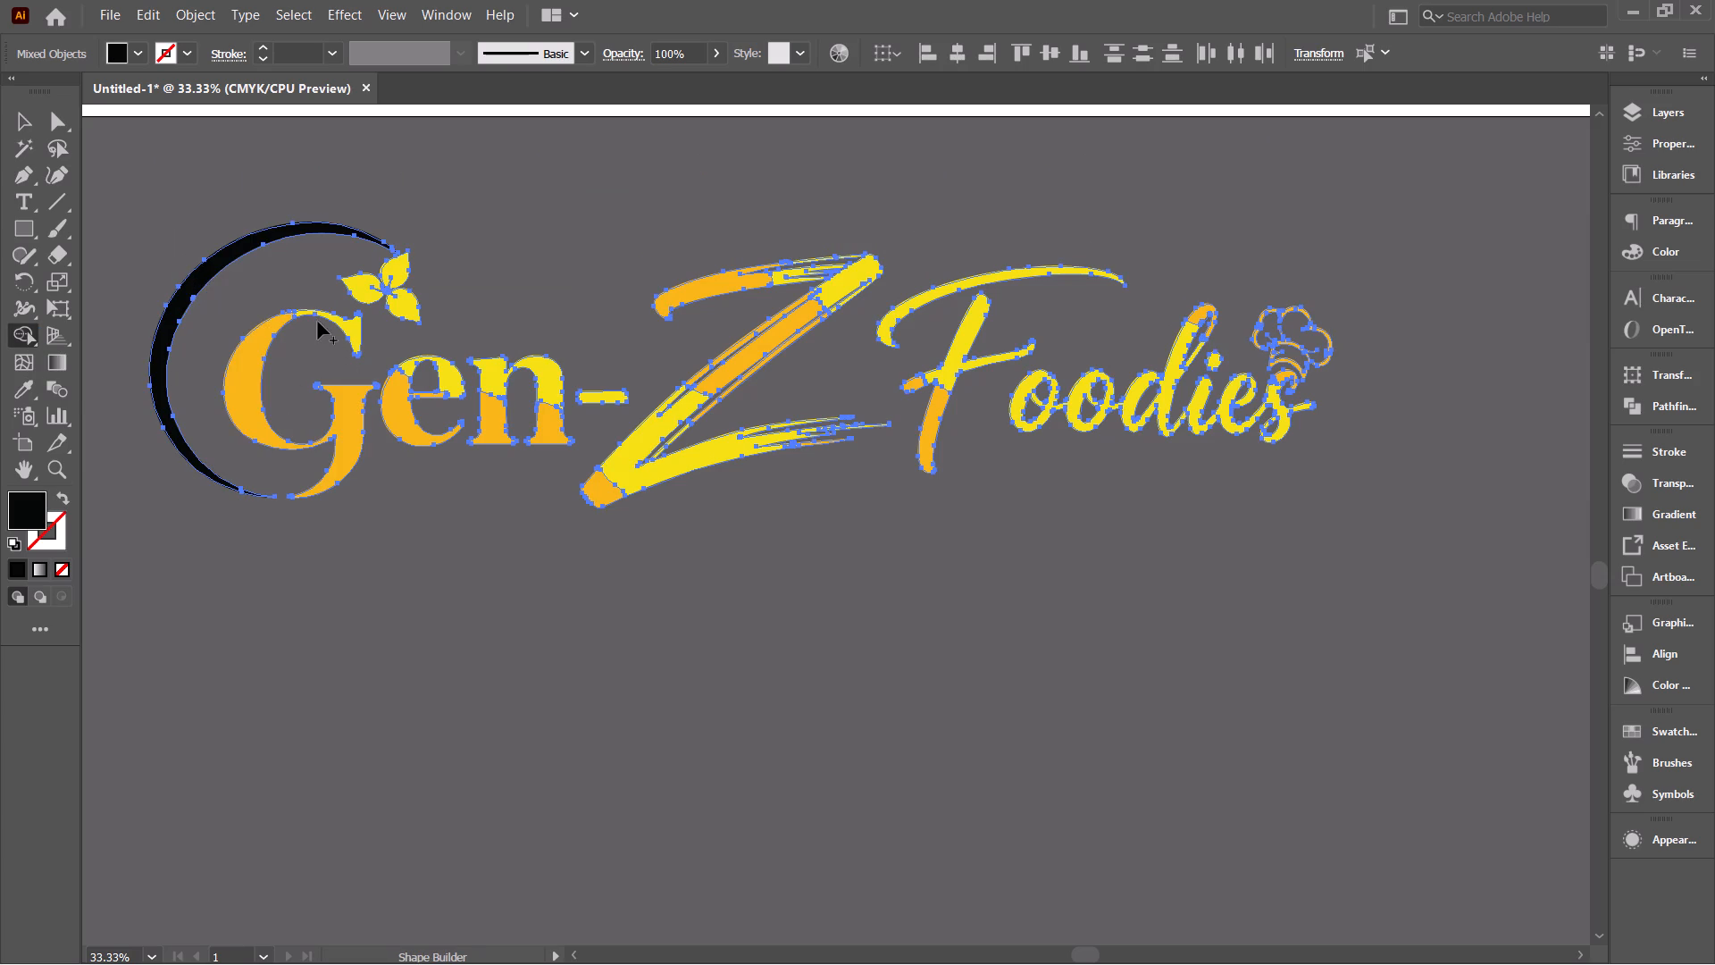
scroll(281, 313, "up", 3, "ctrl+alt")
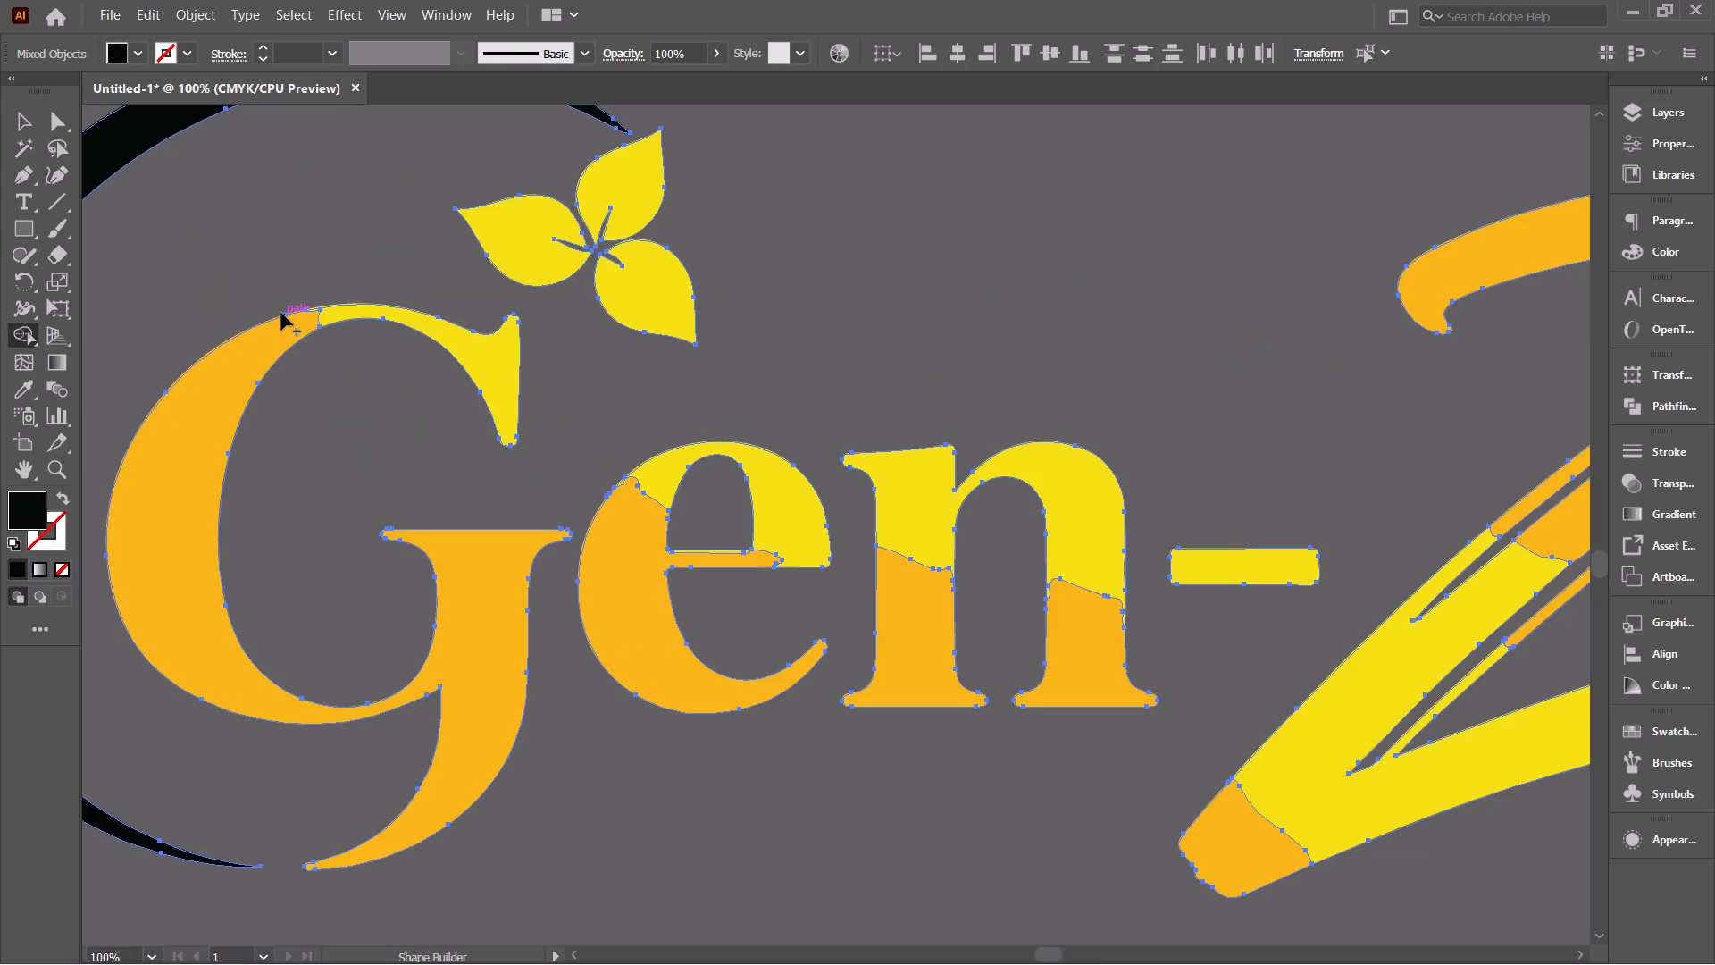
left_click_drag(290, 320, 339, 310)
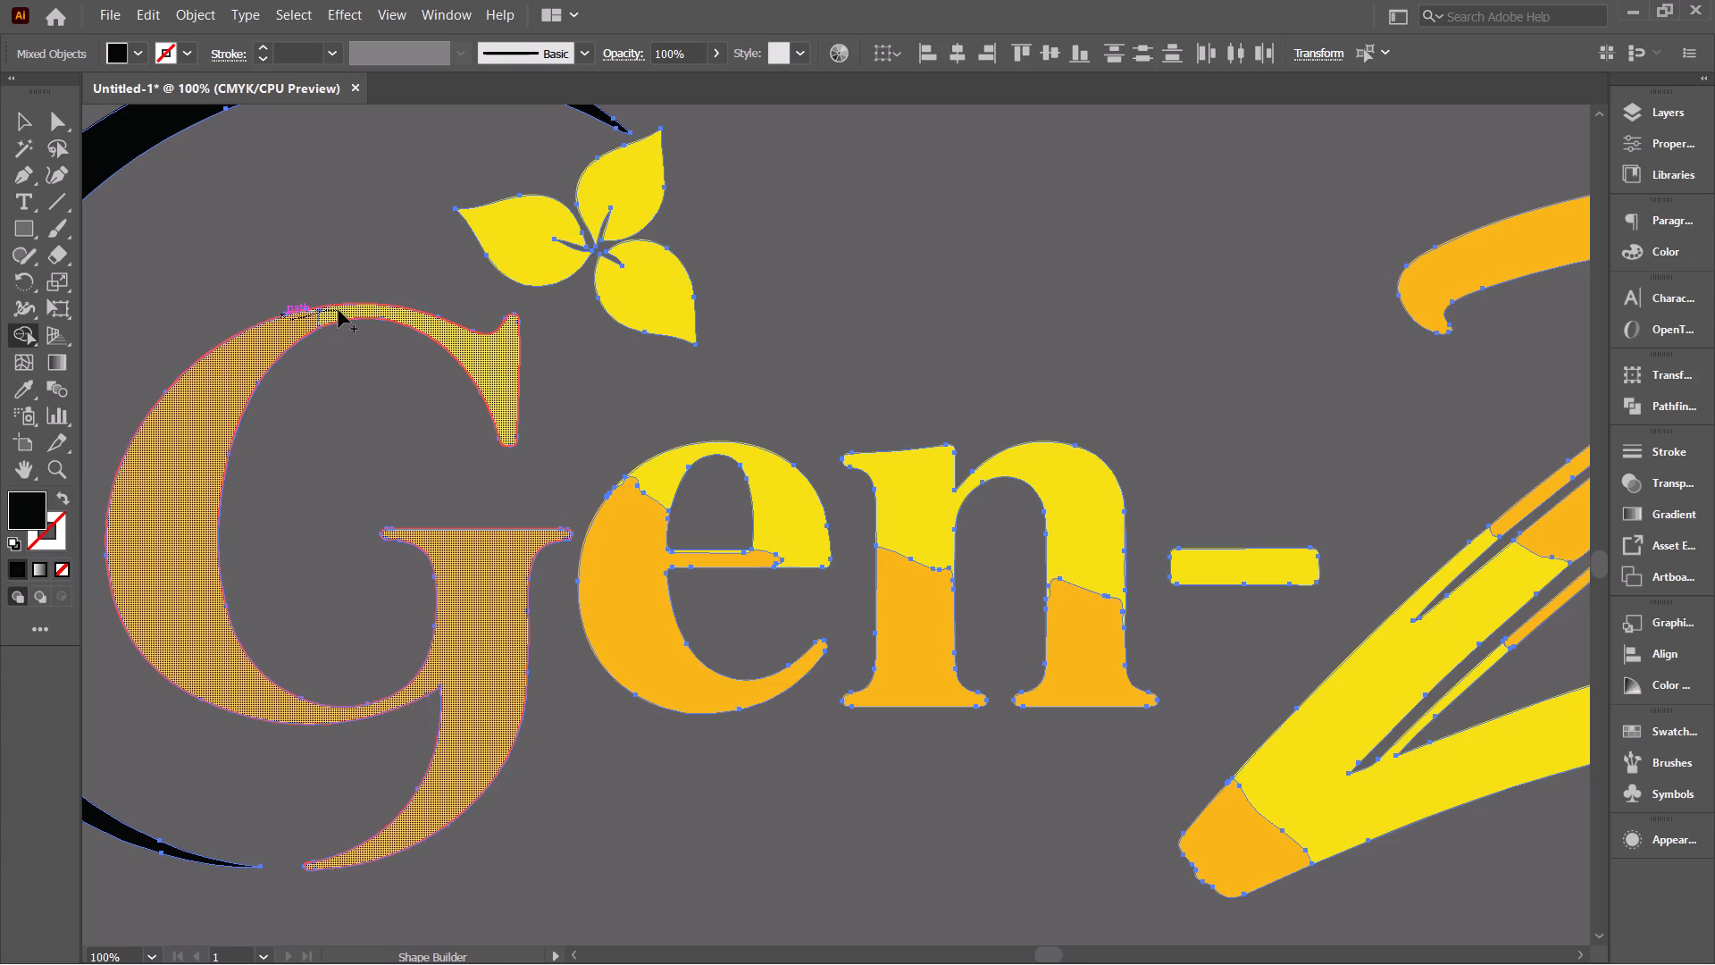
Merge the orange and yellow pieces of the letters e and n in Gen into solid black letters with Shape Builder.
left_click(646, 533)
left_click_drag(646, 533, 660, 480)
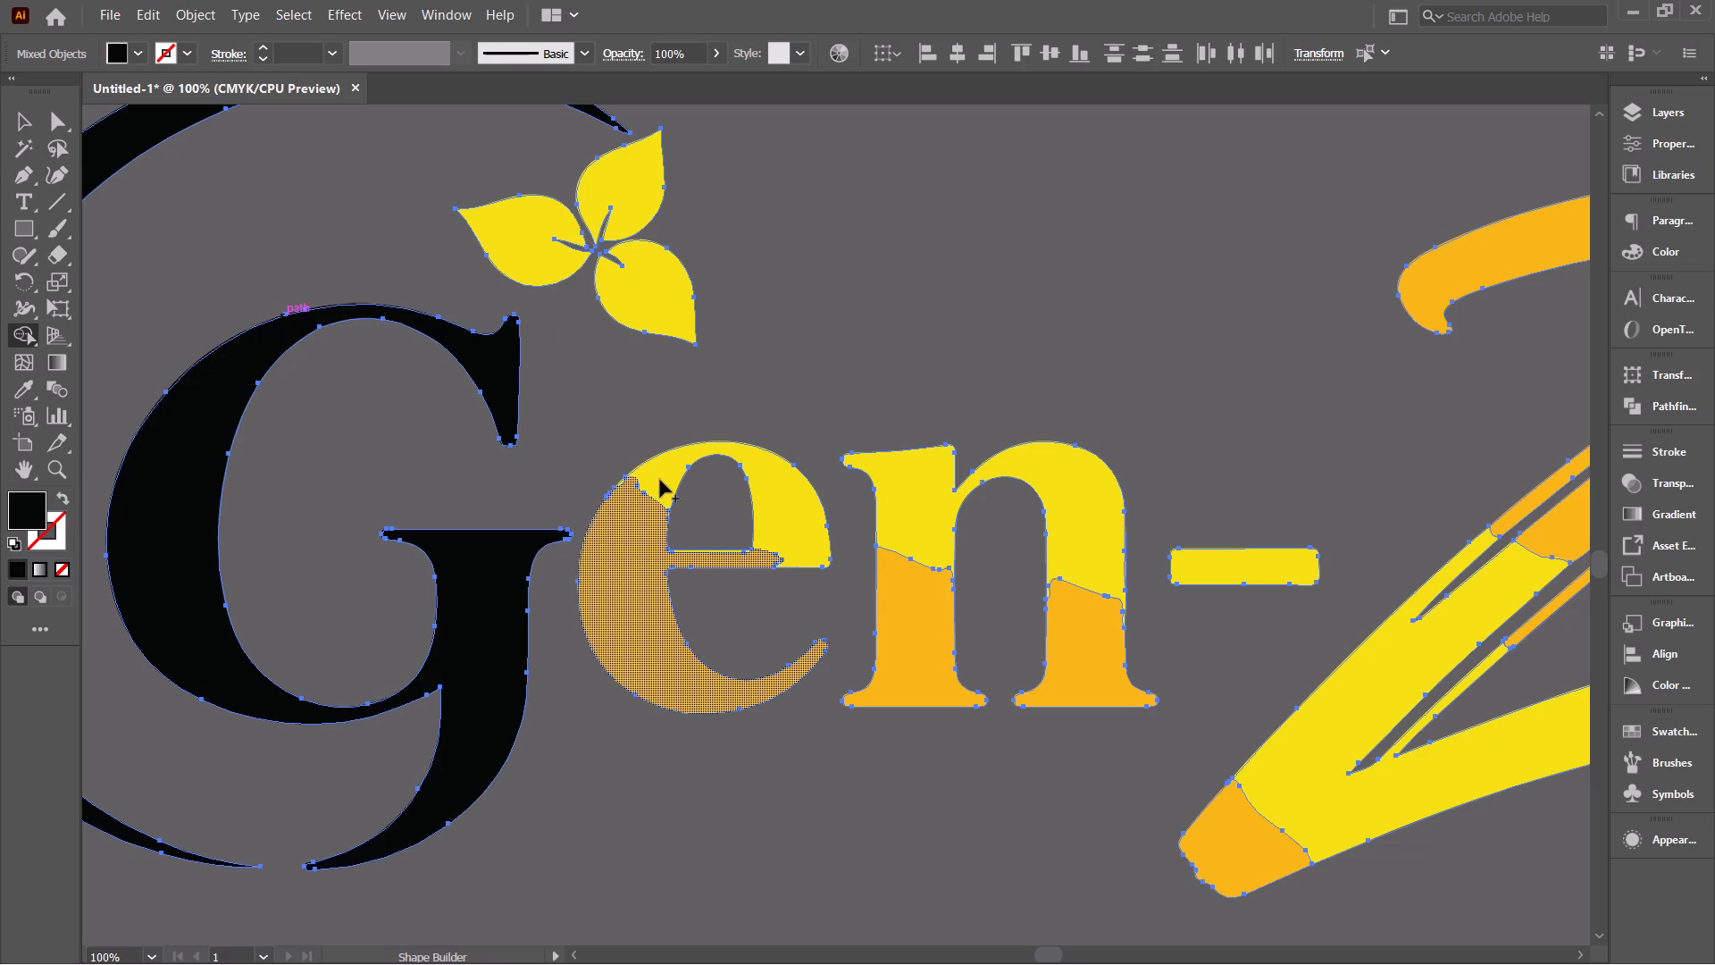
left_click_drag(660, 480, 666, 474)
left_click_drag(666, 474, 632, 541)
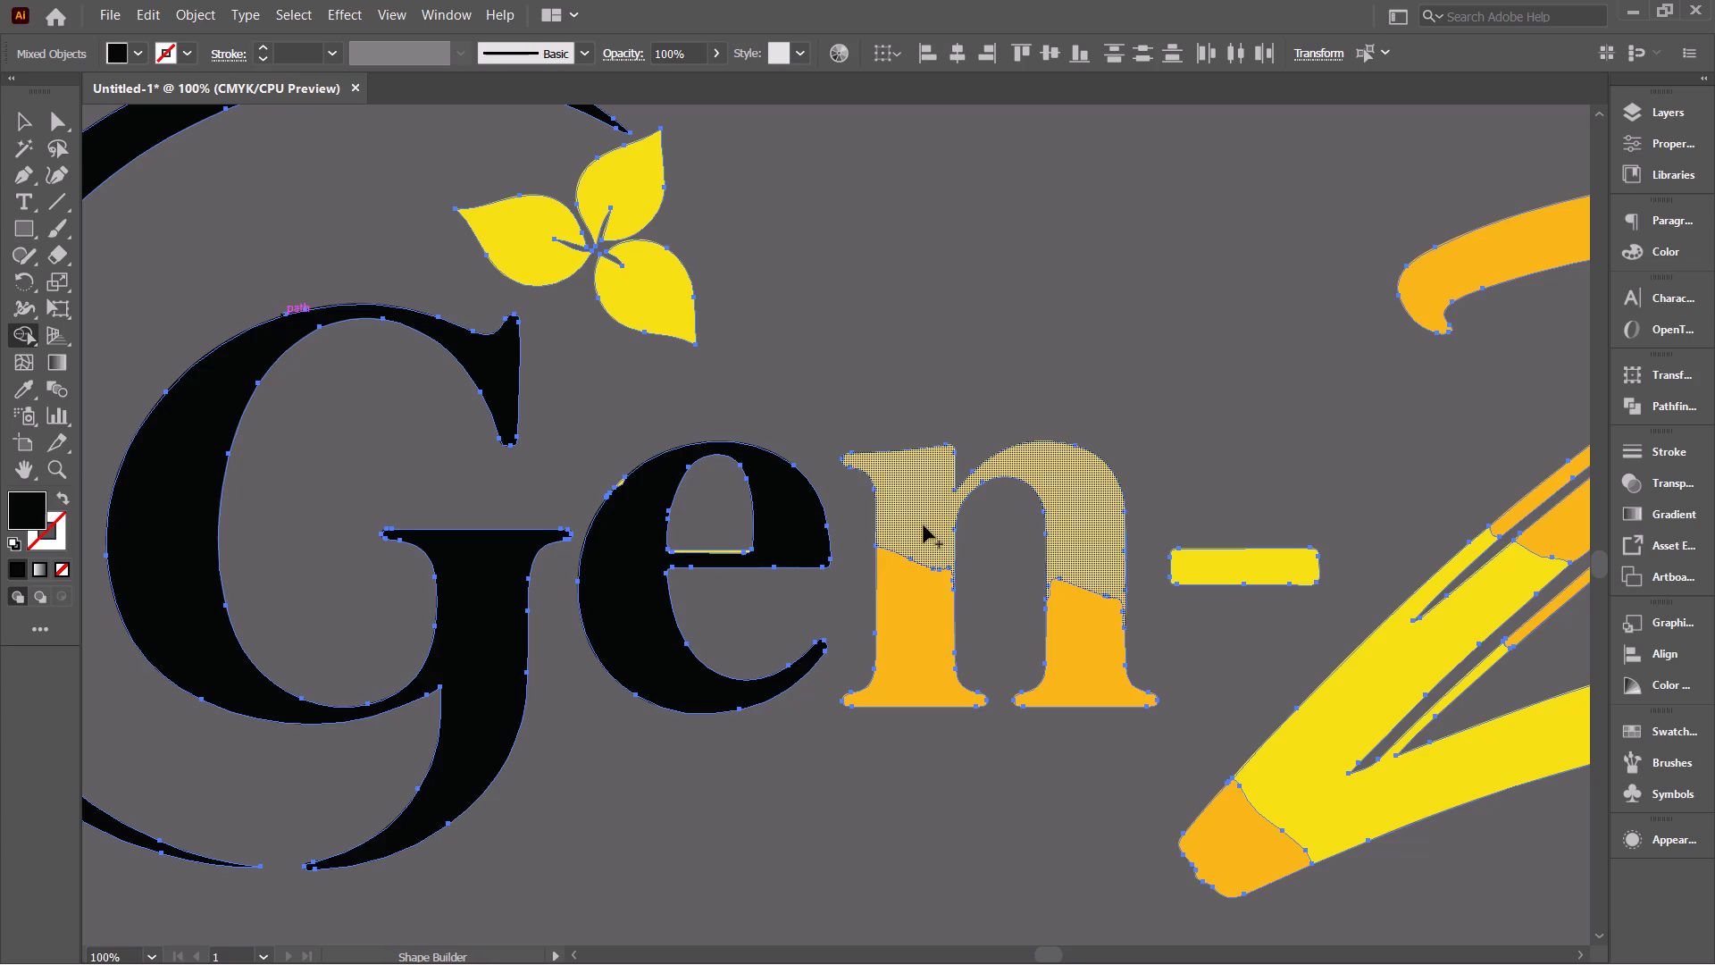
left_click_drag(924, 525, 917, 600)
left_click_drag(1091, 562, 1089, 617)
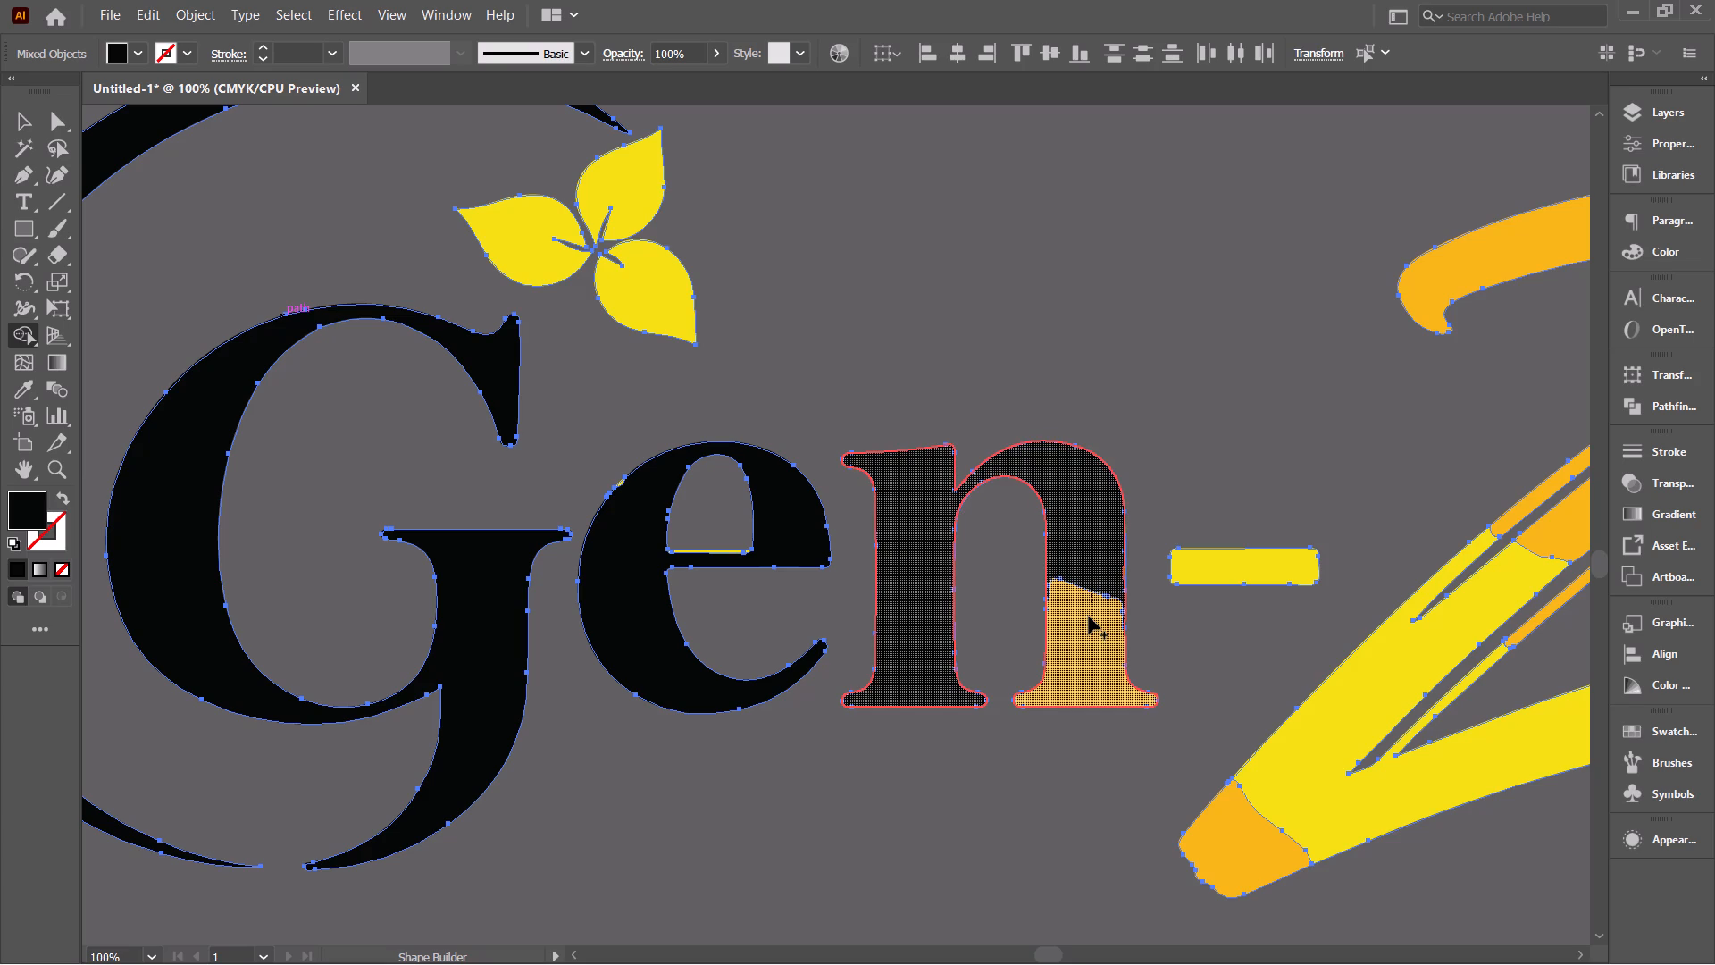
left_click_drag(1089, 617, 1089, 622)
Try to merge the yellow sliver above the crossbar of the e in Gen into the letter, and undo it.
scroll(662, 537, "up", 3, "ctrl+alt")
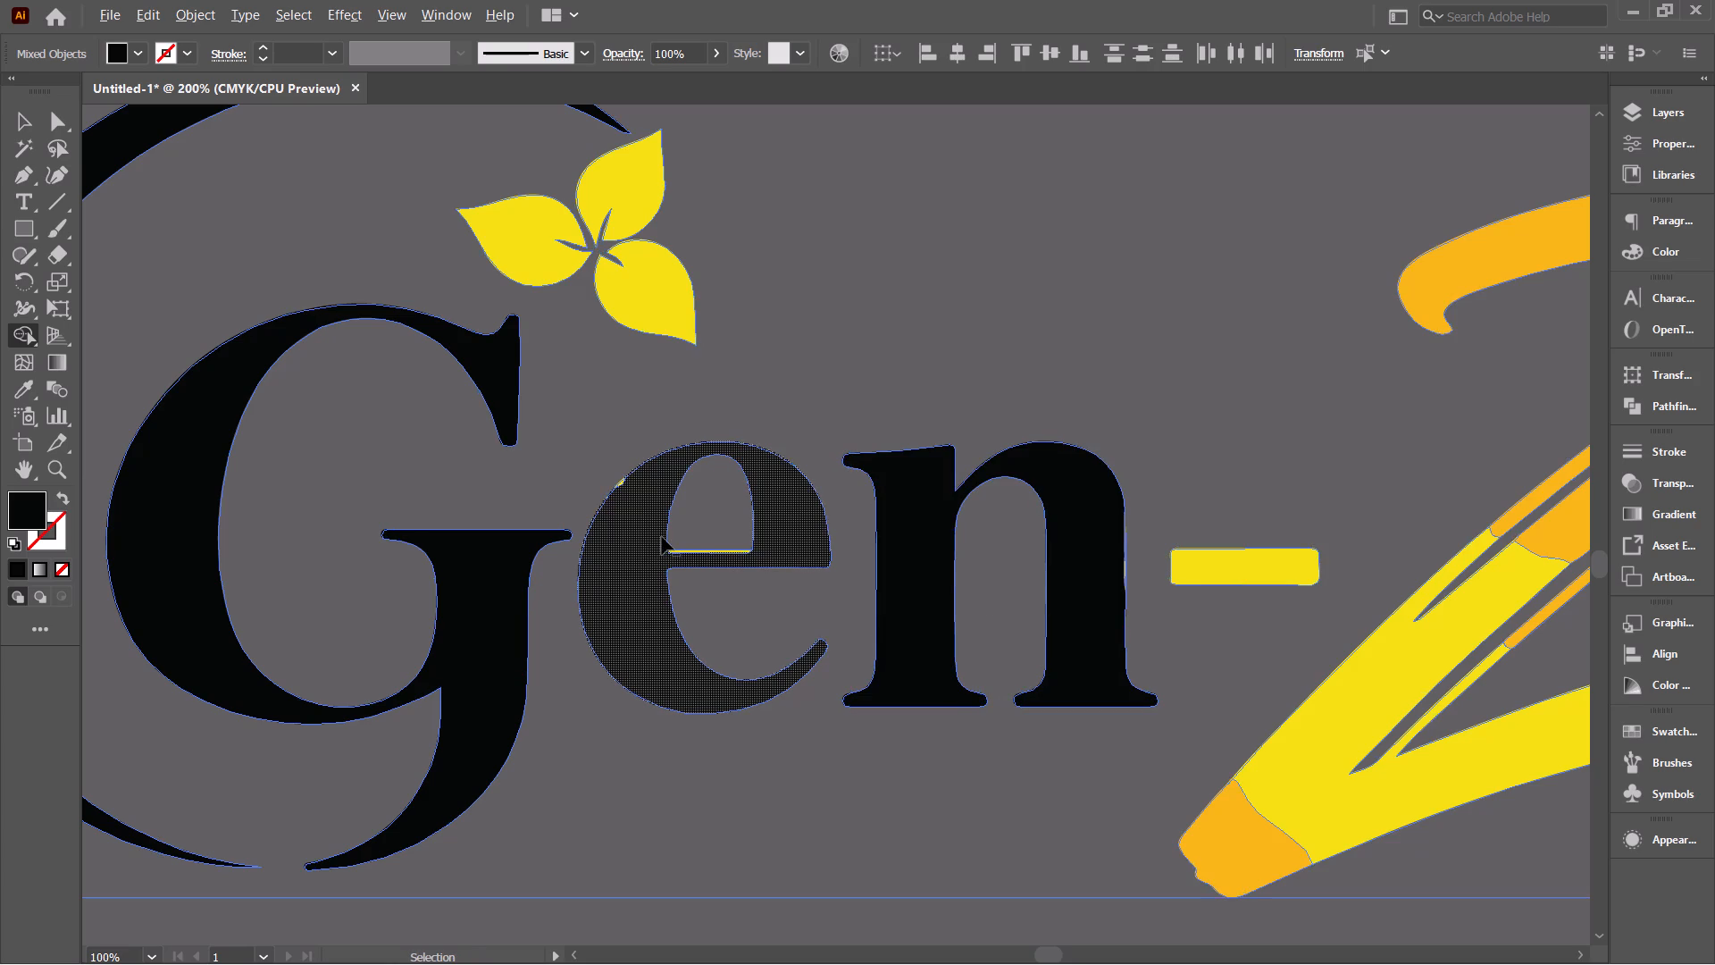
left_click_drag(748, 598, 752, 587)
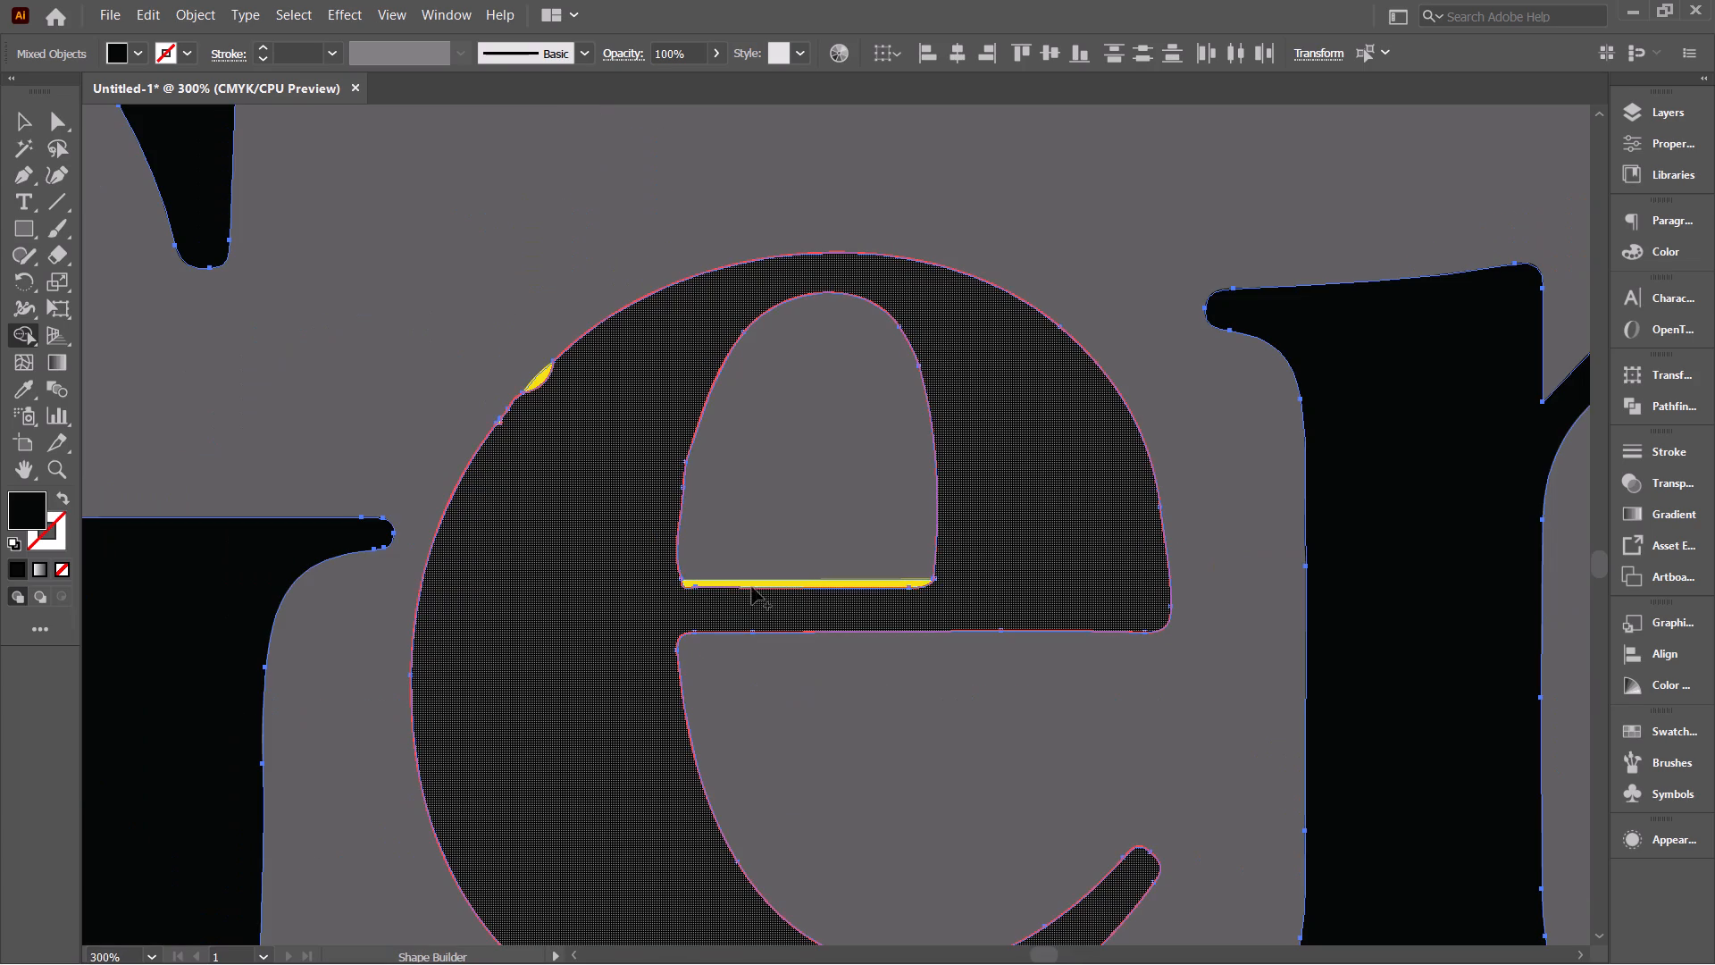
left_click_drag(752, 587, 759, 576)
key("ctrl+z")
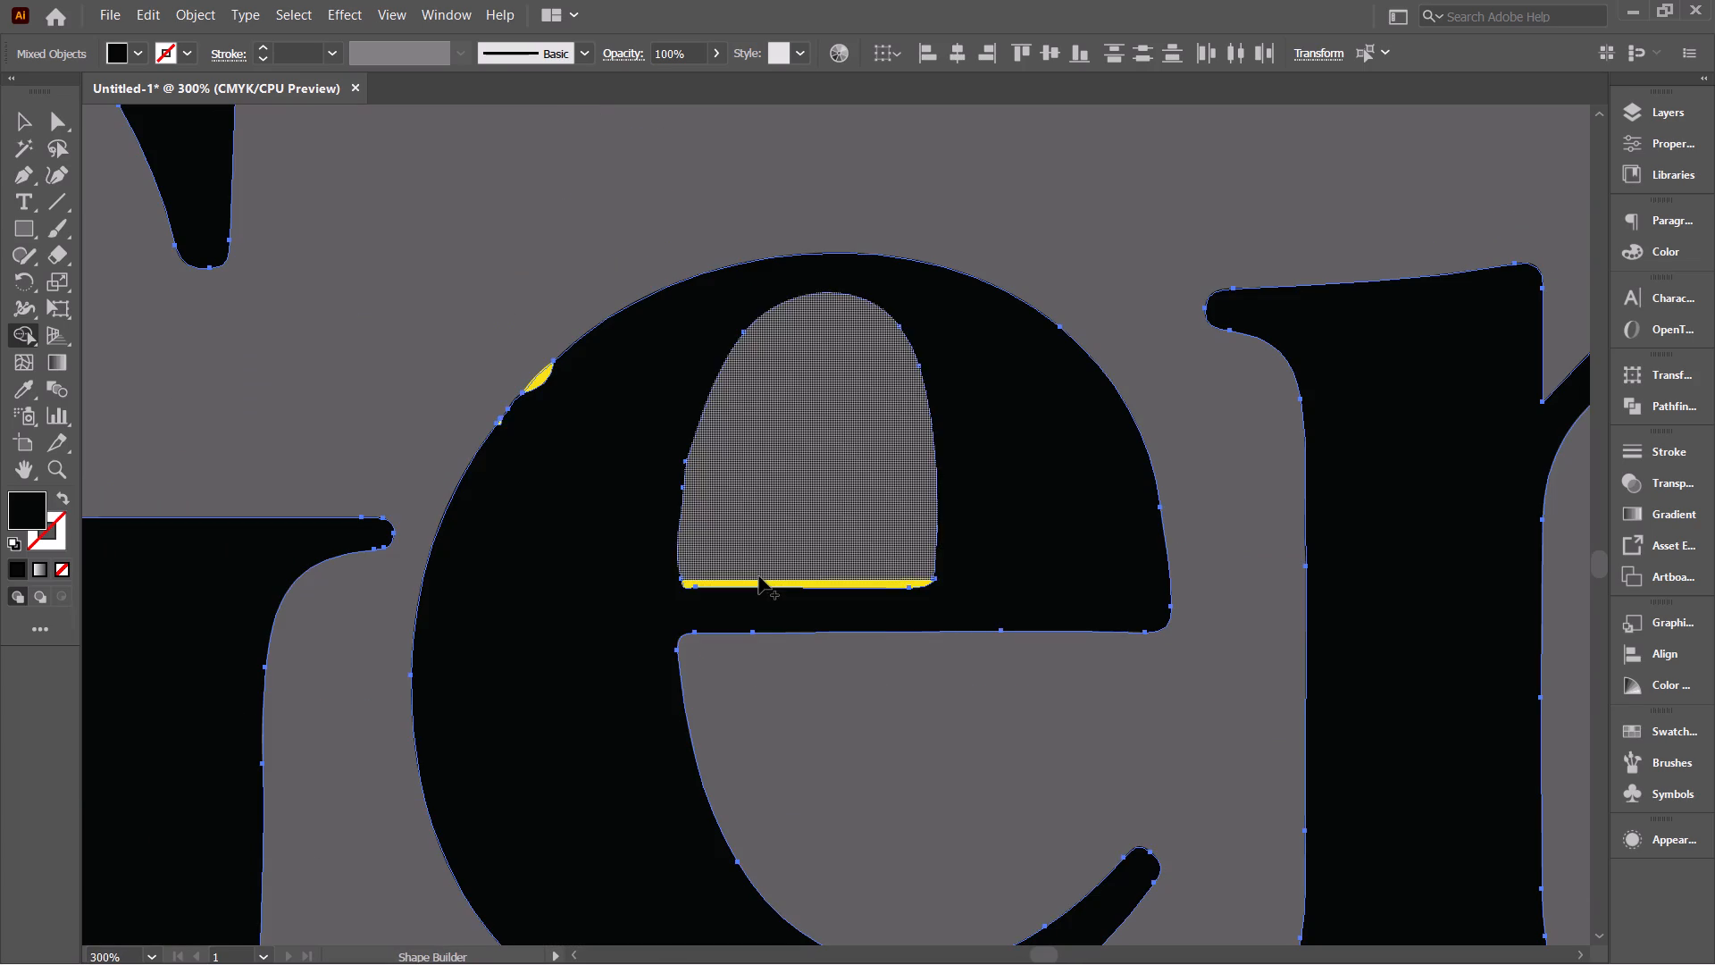
Merge the yellow slivers above the crossbar and on the outer edge of the e in Gen into the black letter.
left_click_drag(757, 609, 767, 582)
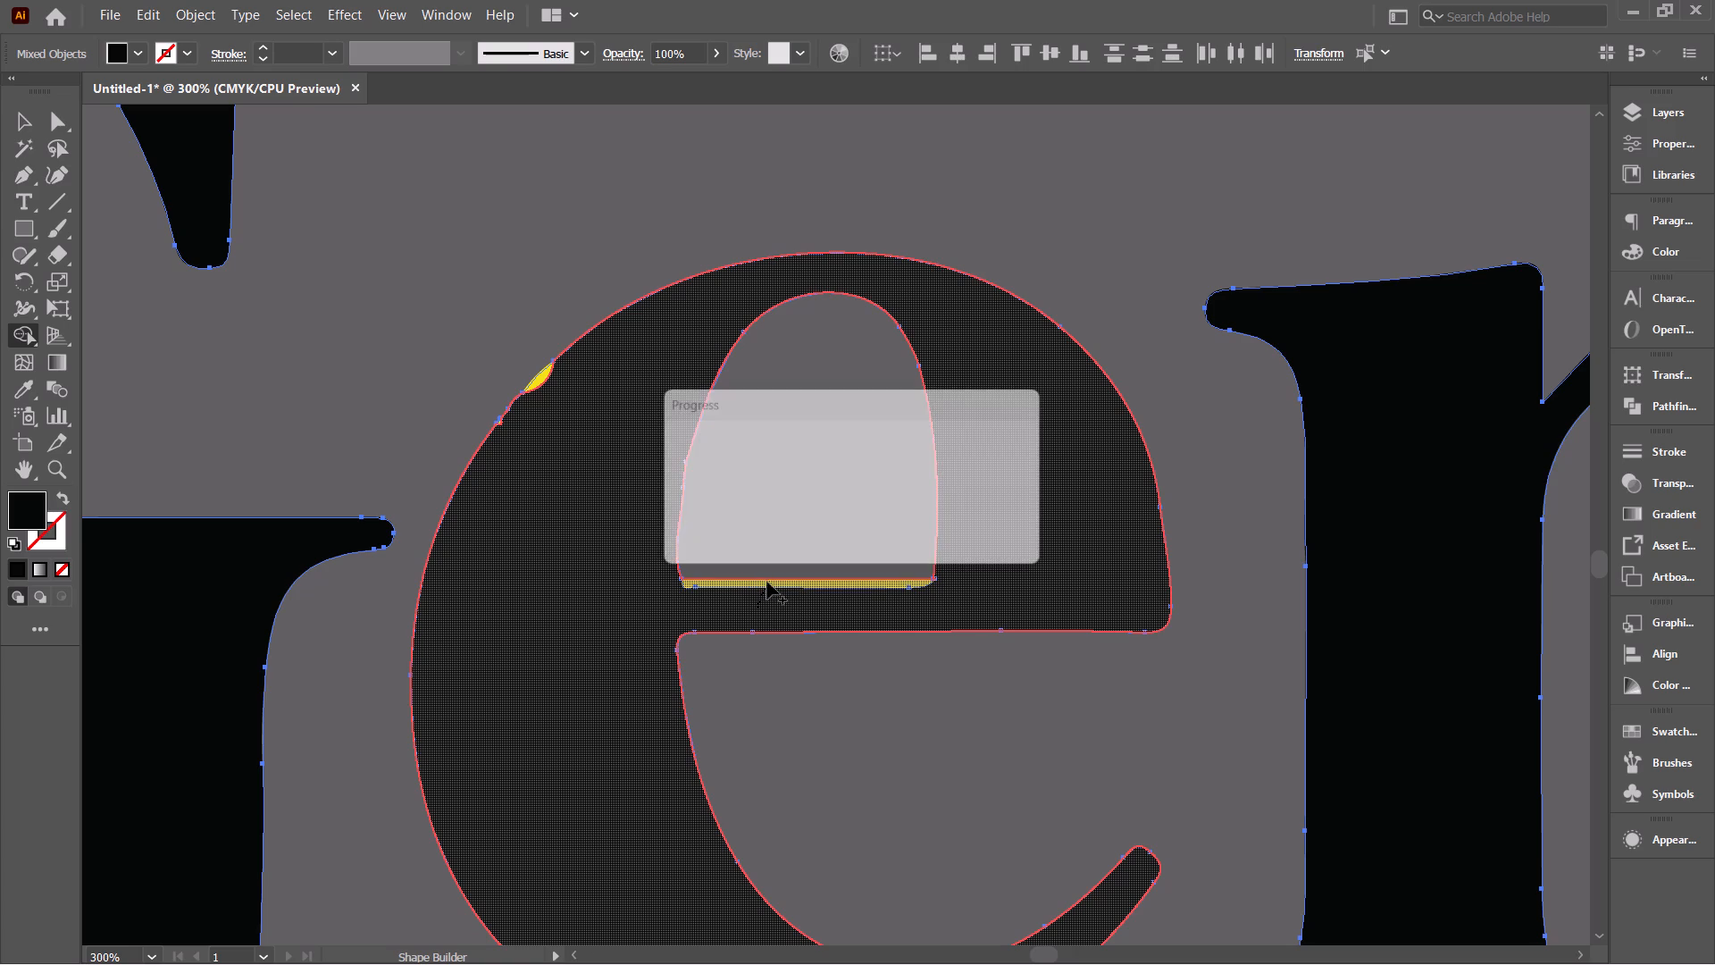
left_click_drag(556, 384, 542, 375)
Merge the orange corner tip of the letter Z with its yellow lower section into one black shape.
scroll(781, 508, "down", 3, "ctrl+alt")
scroll(1077, 576, "left", 4)
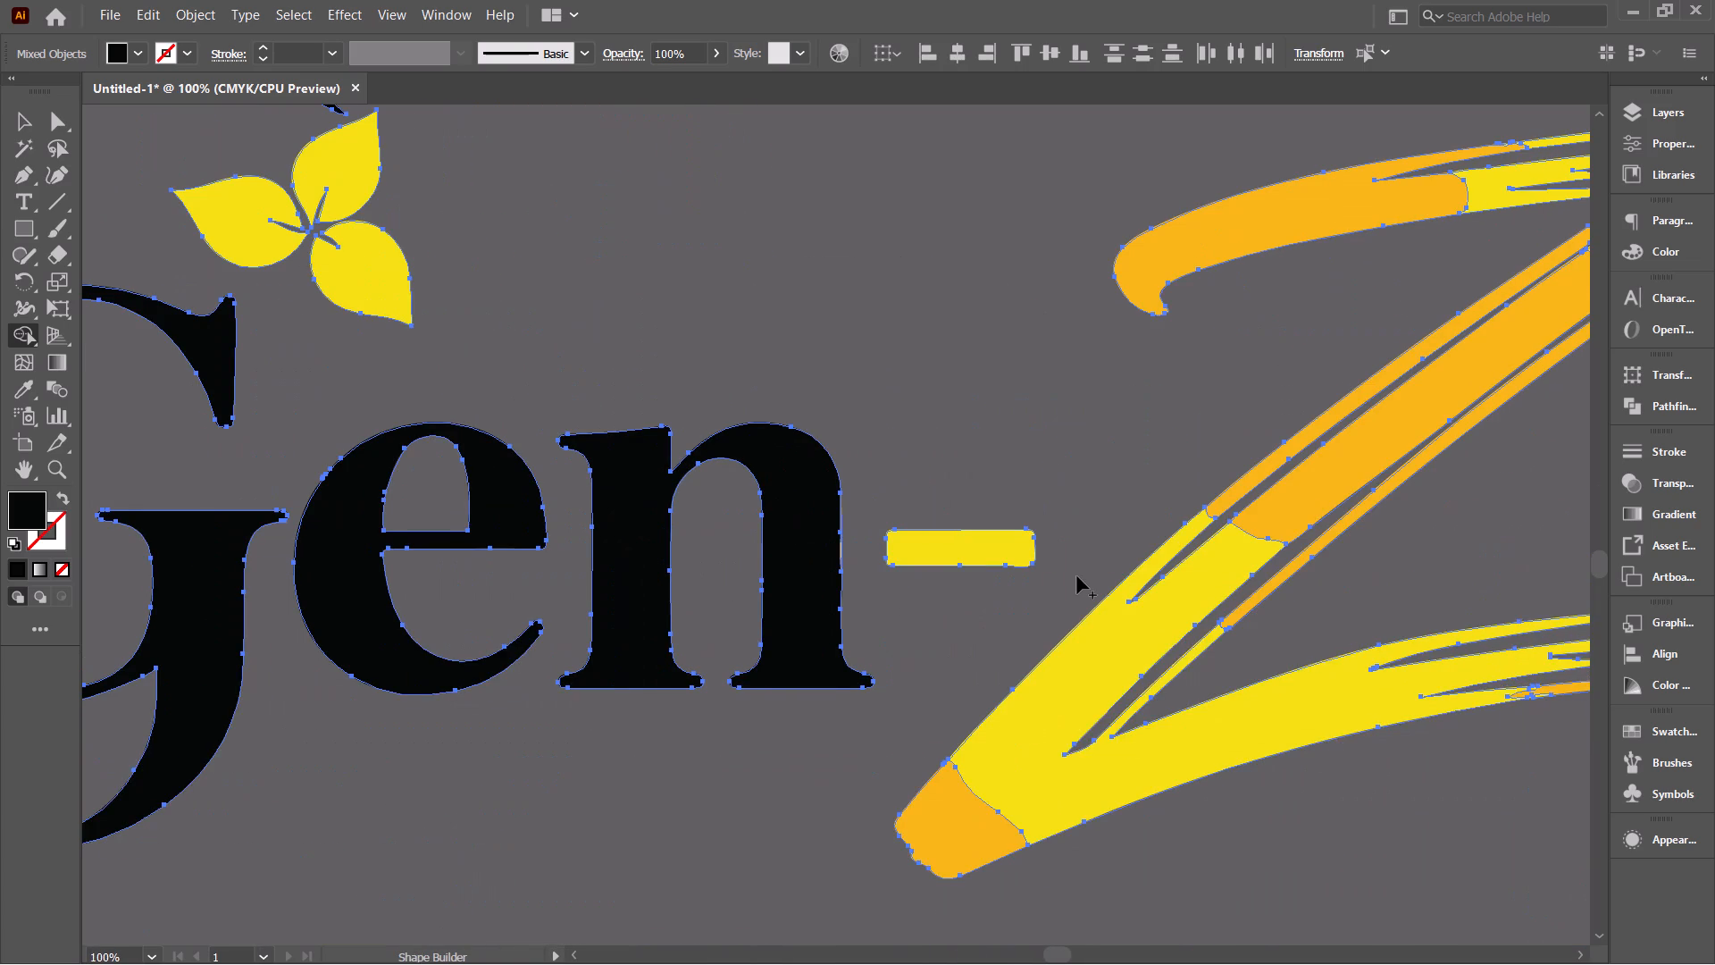
left_click_drag(964, 824, 998, 765)
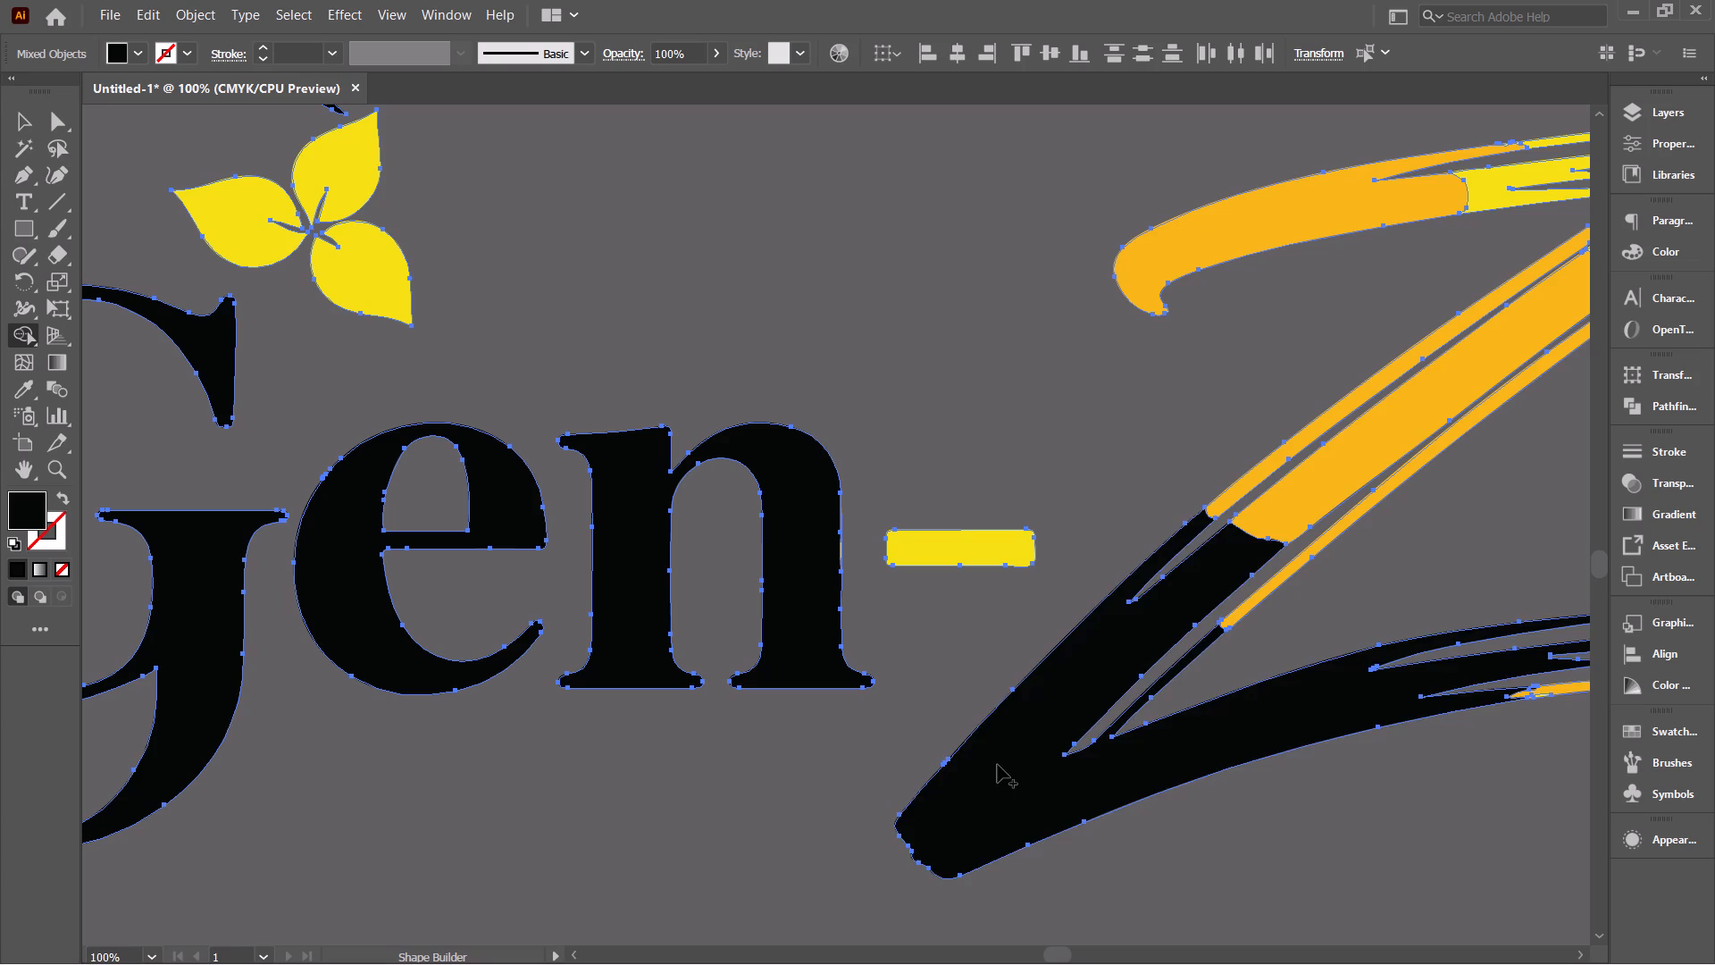
left_click(1175, 604)
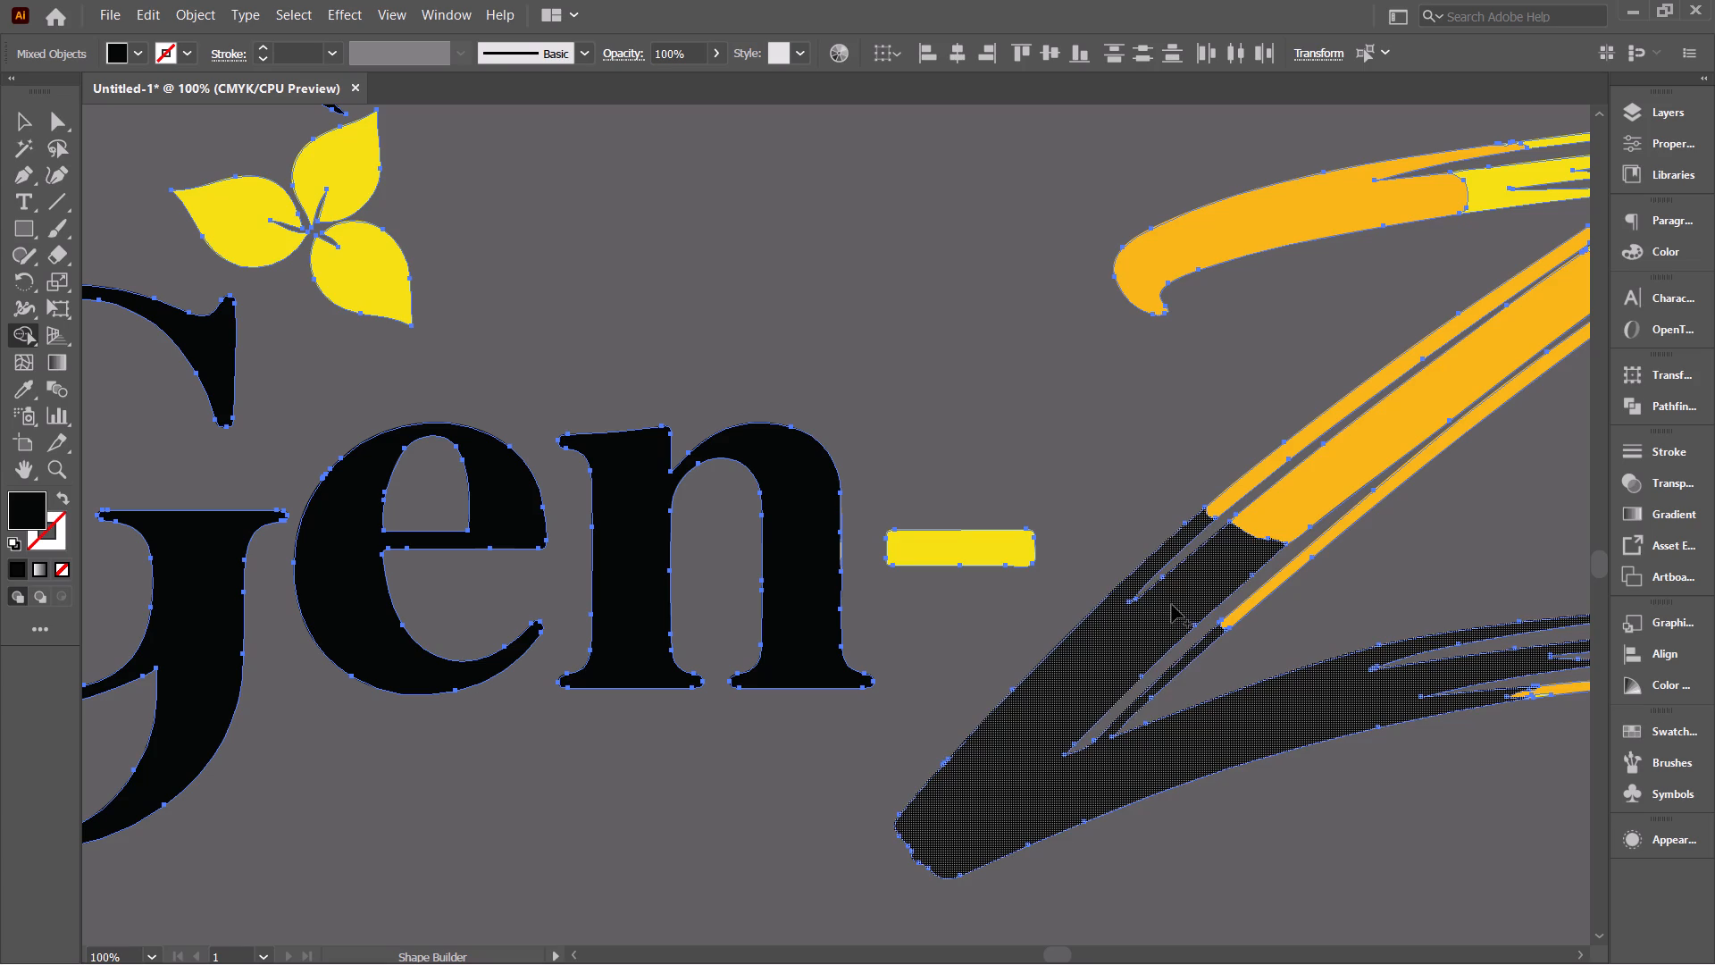
Merge the Z's orange diagonal band, its two thin side strokes and the orange top stroke with the upper section in black.
scroll(1172, 605, "left", 6)
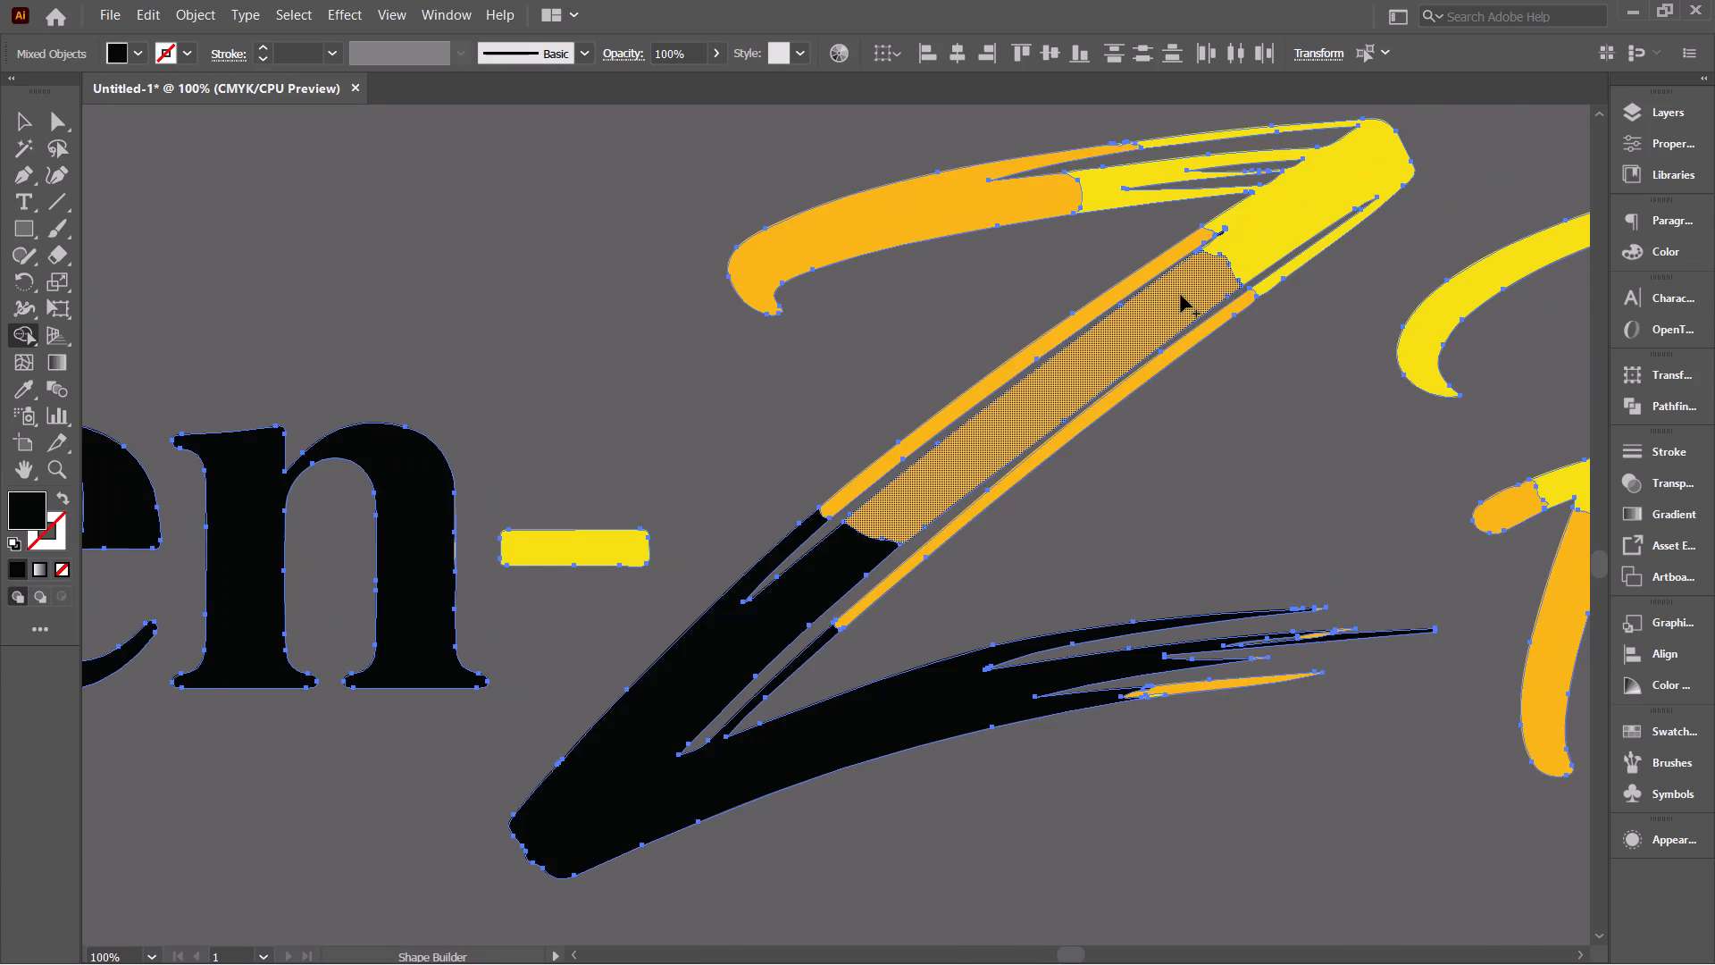
left_click_drag(1180, 290, 1257, 245)
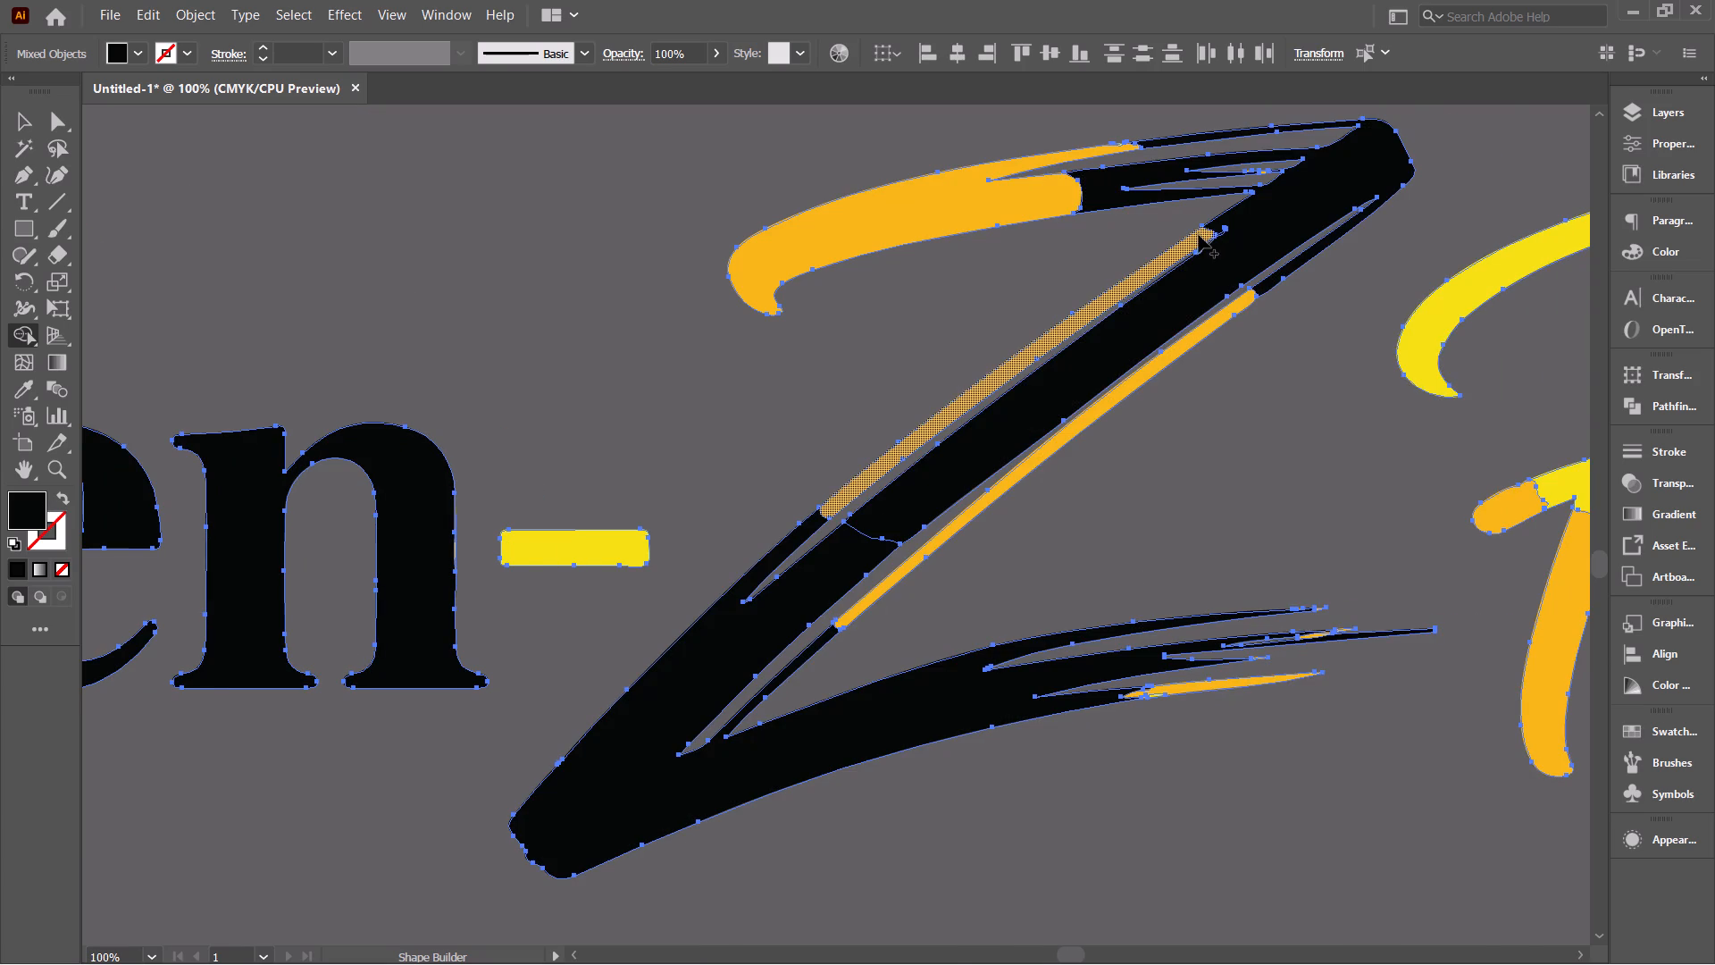
left_click_drag(1199, 235, 1252, 205)
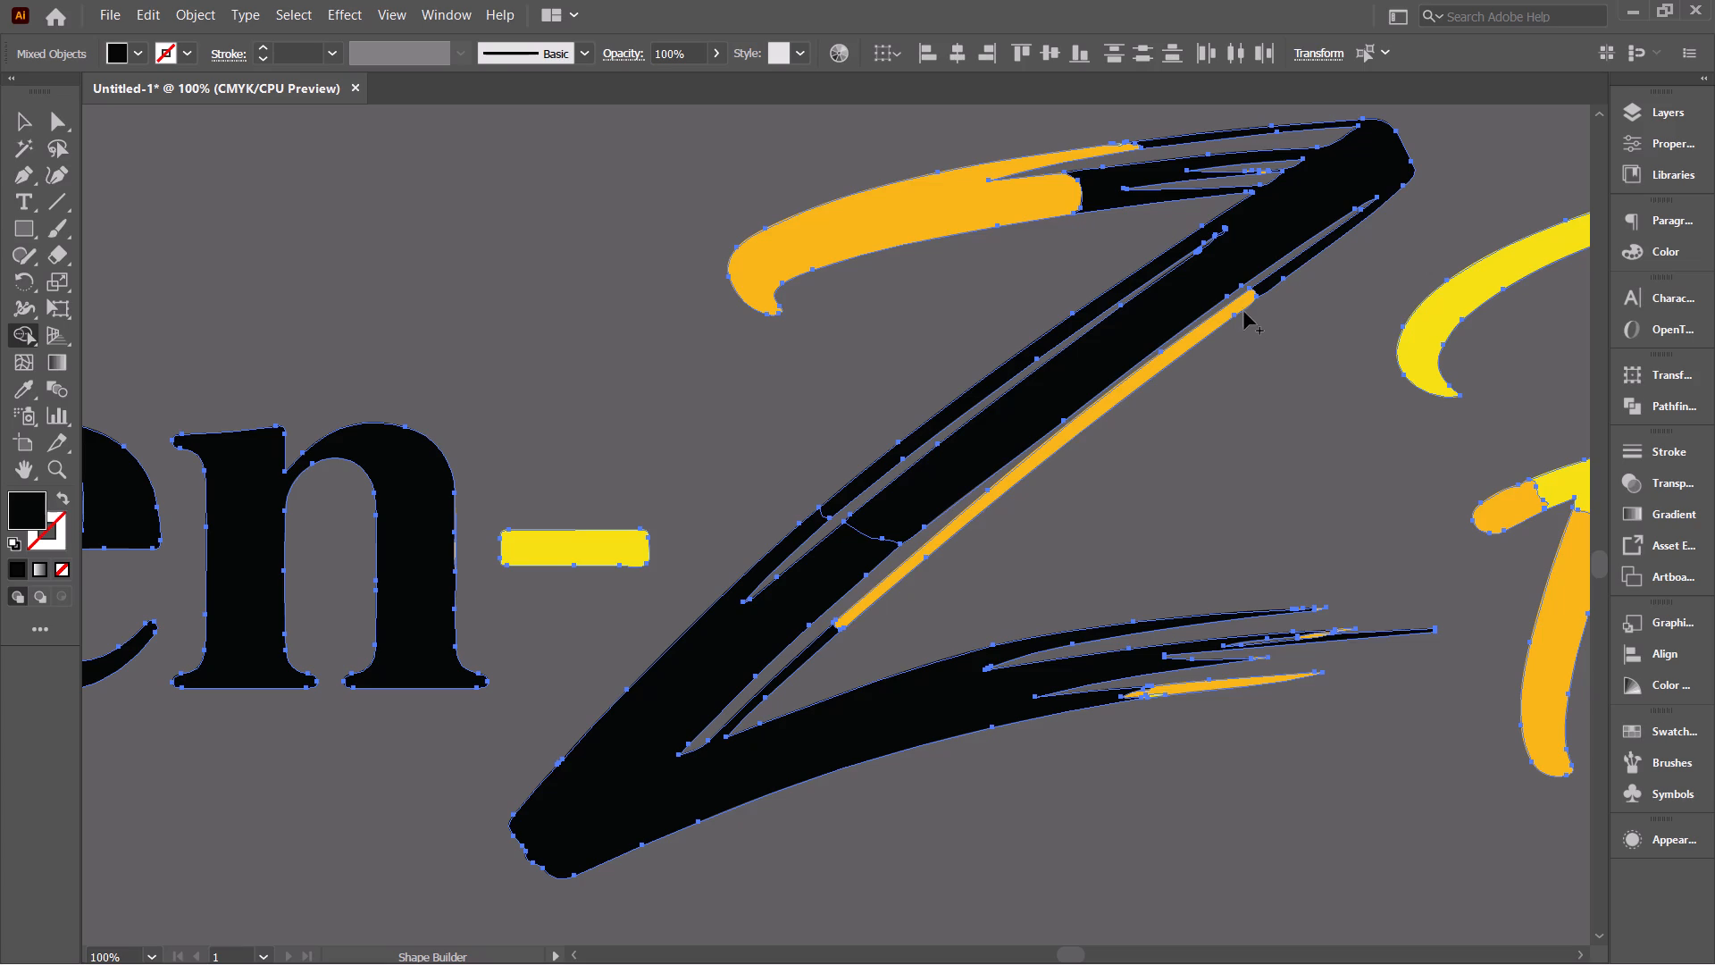
left_click_drag(1242, 303, 1266, 284)
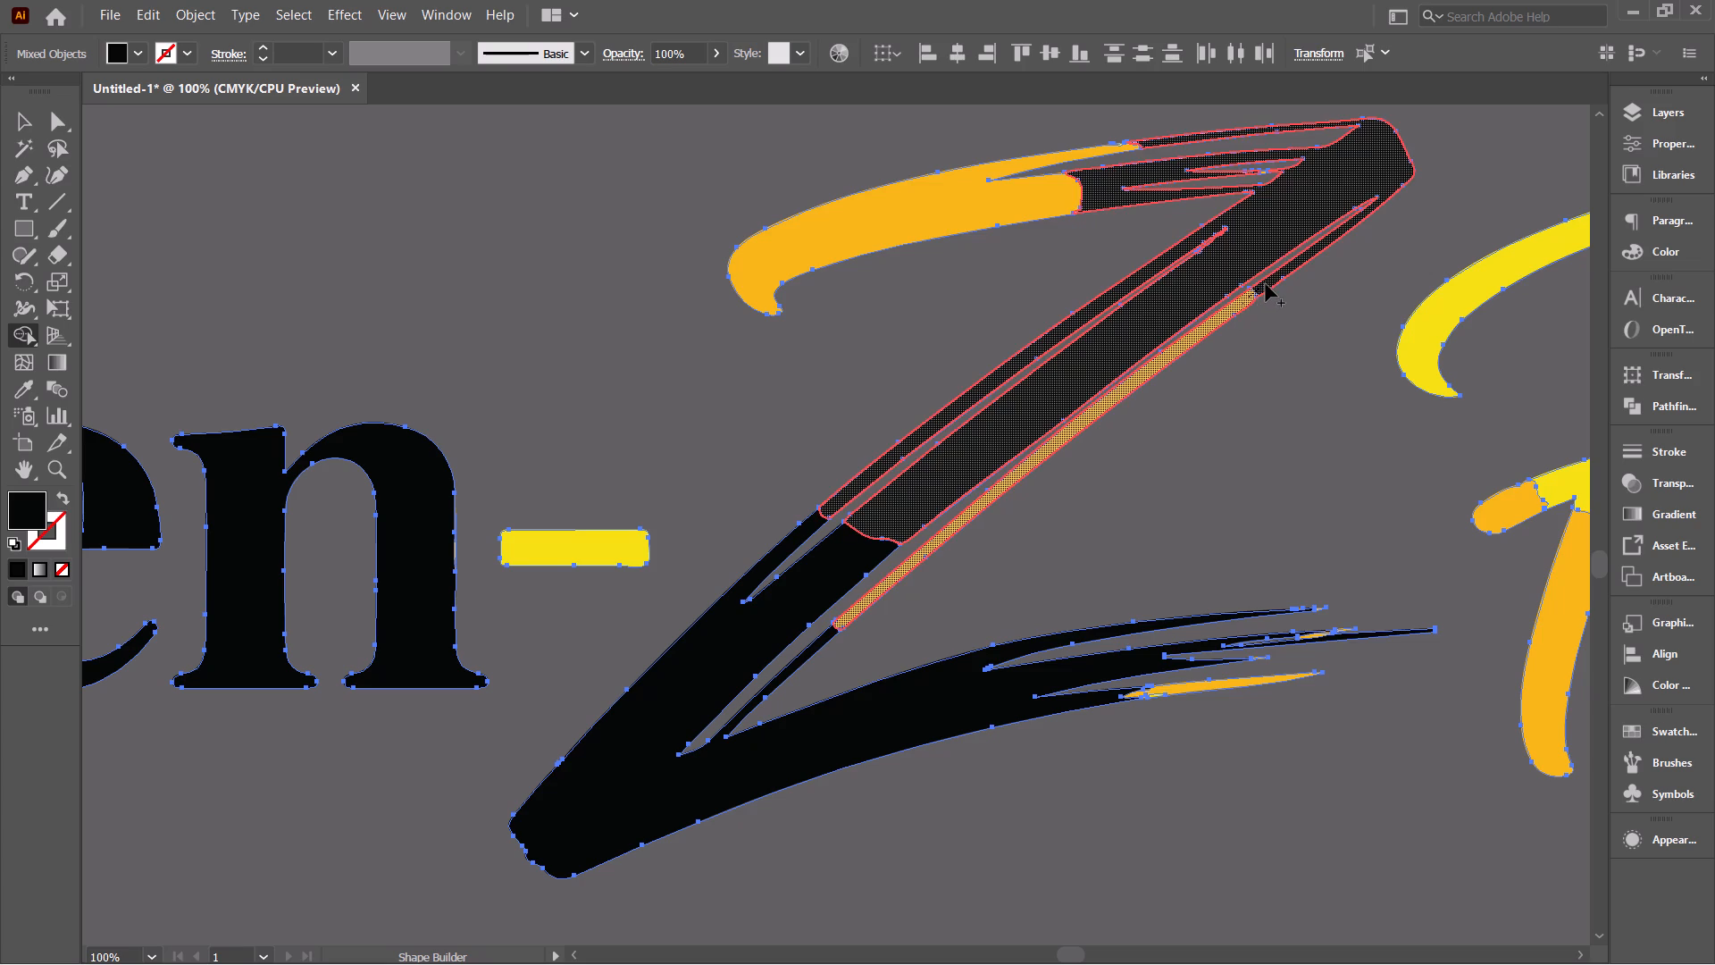
left_click_drag(1086, 191, 1040, 199)
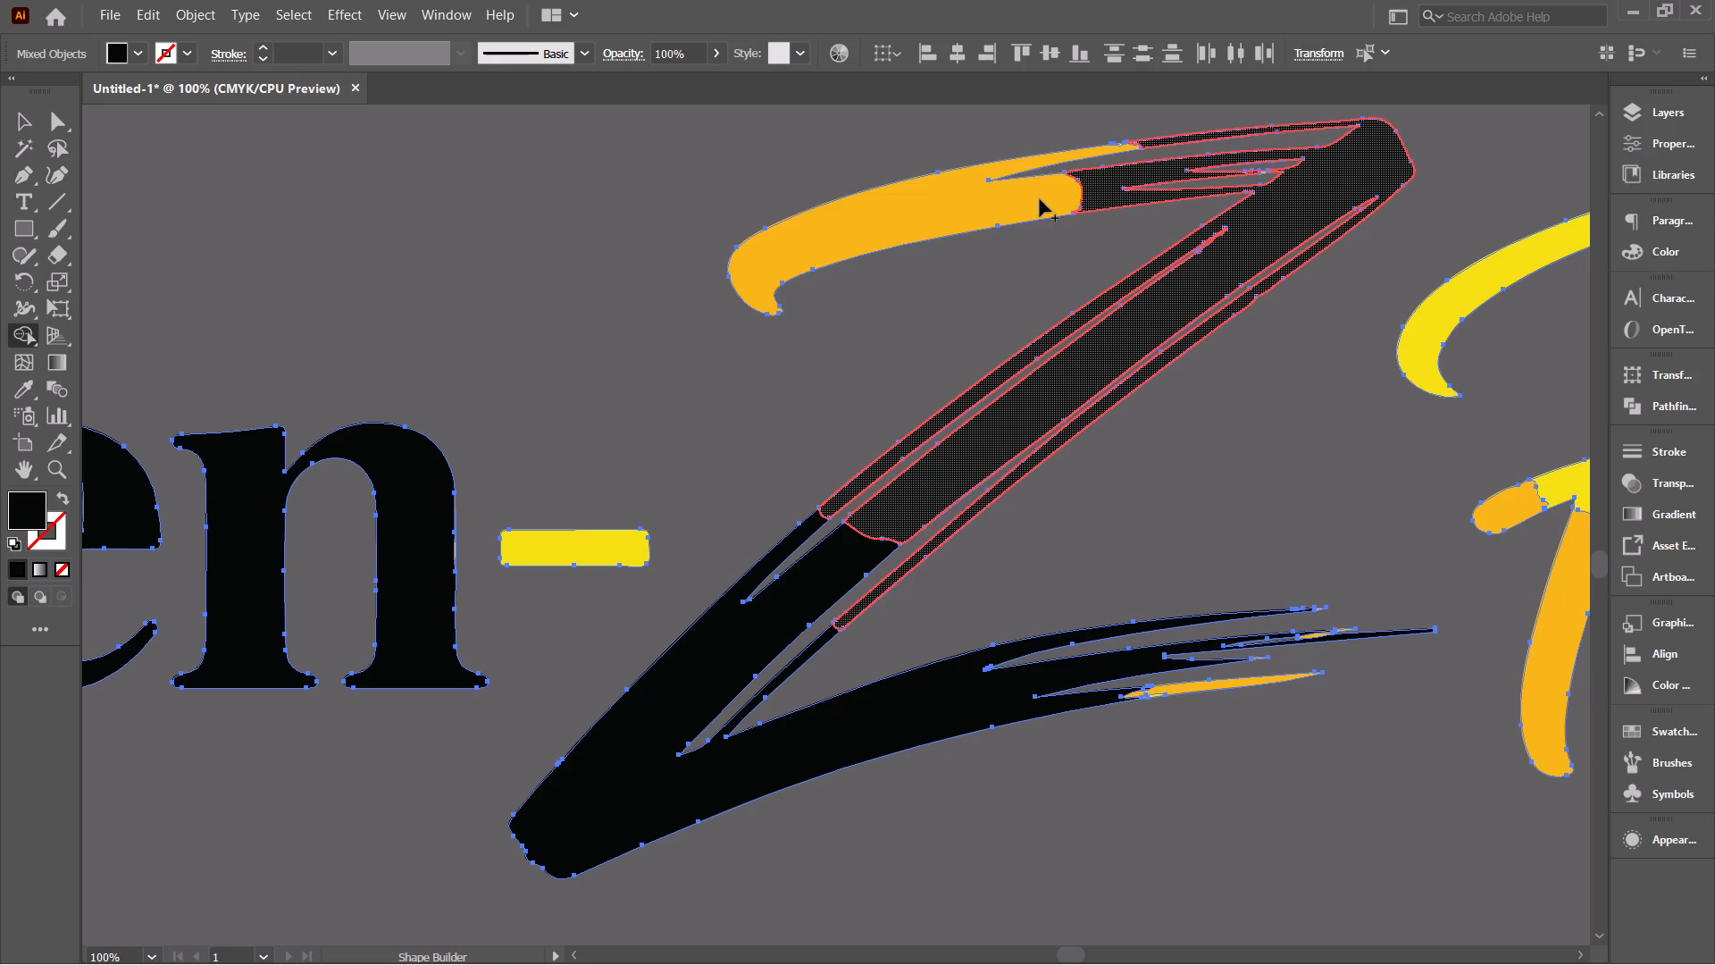
Merge the orange slivers at the tips of the Z's lower tail strokes into the black letter with Shape Builder.
scroll(1133, 456, "down", 2)
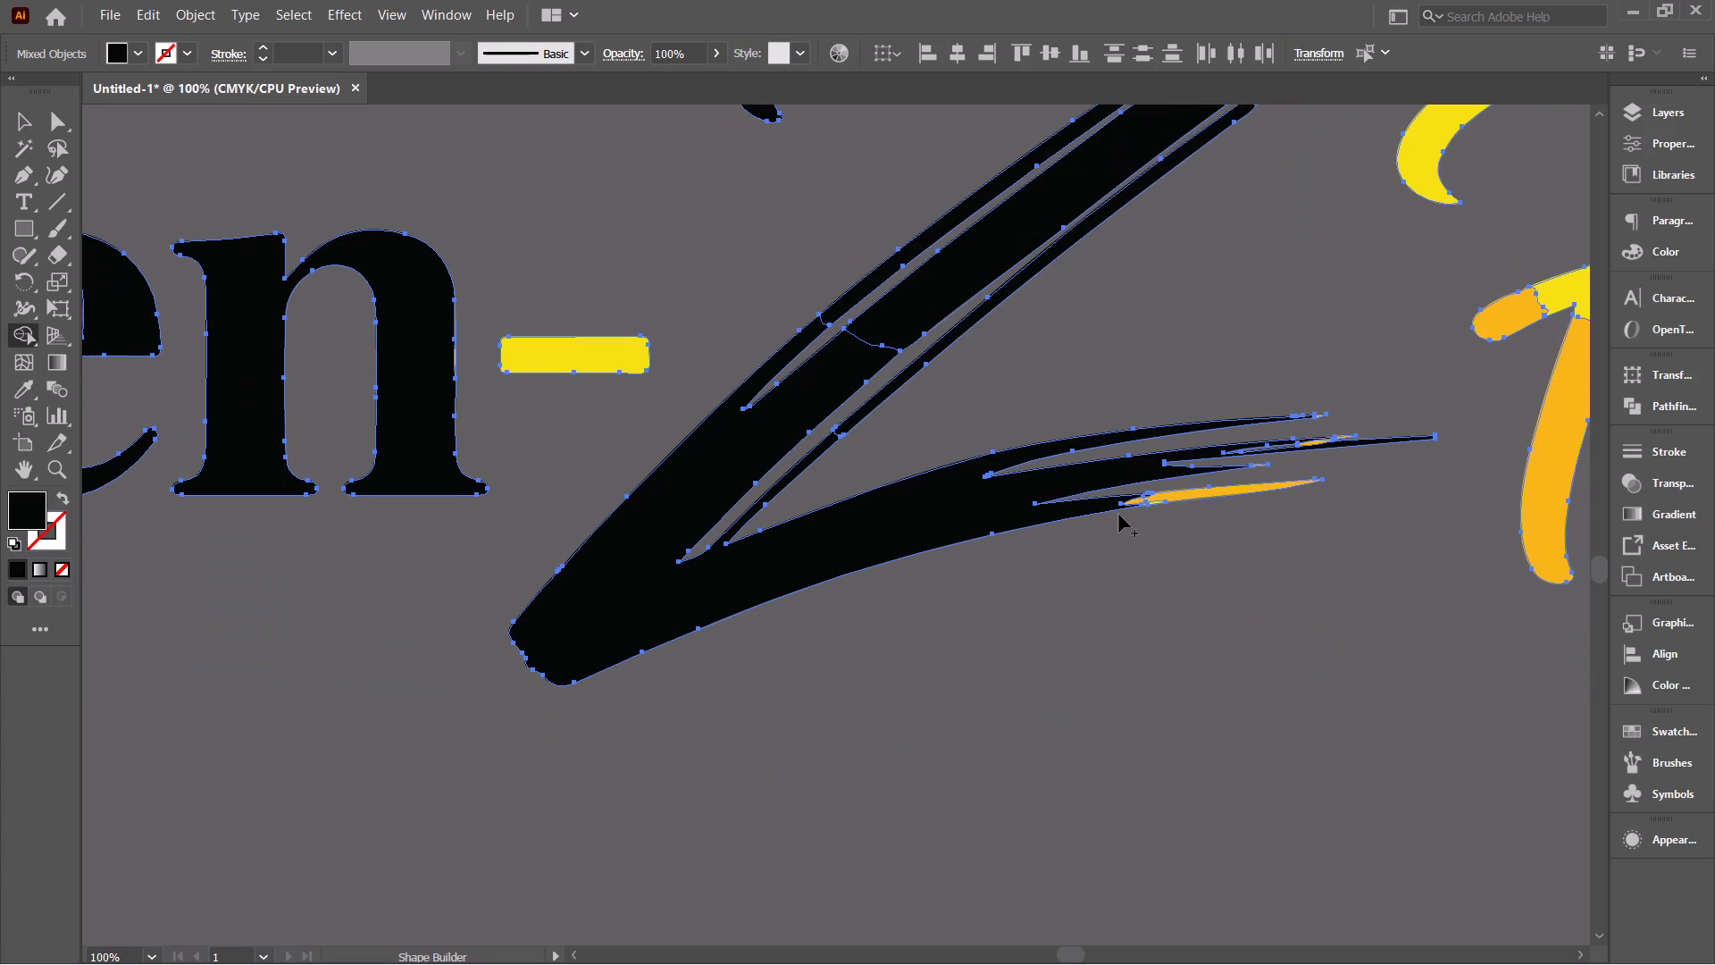
left_click_drag(1102, 506, 1167, 494)
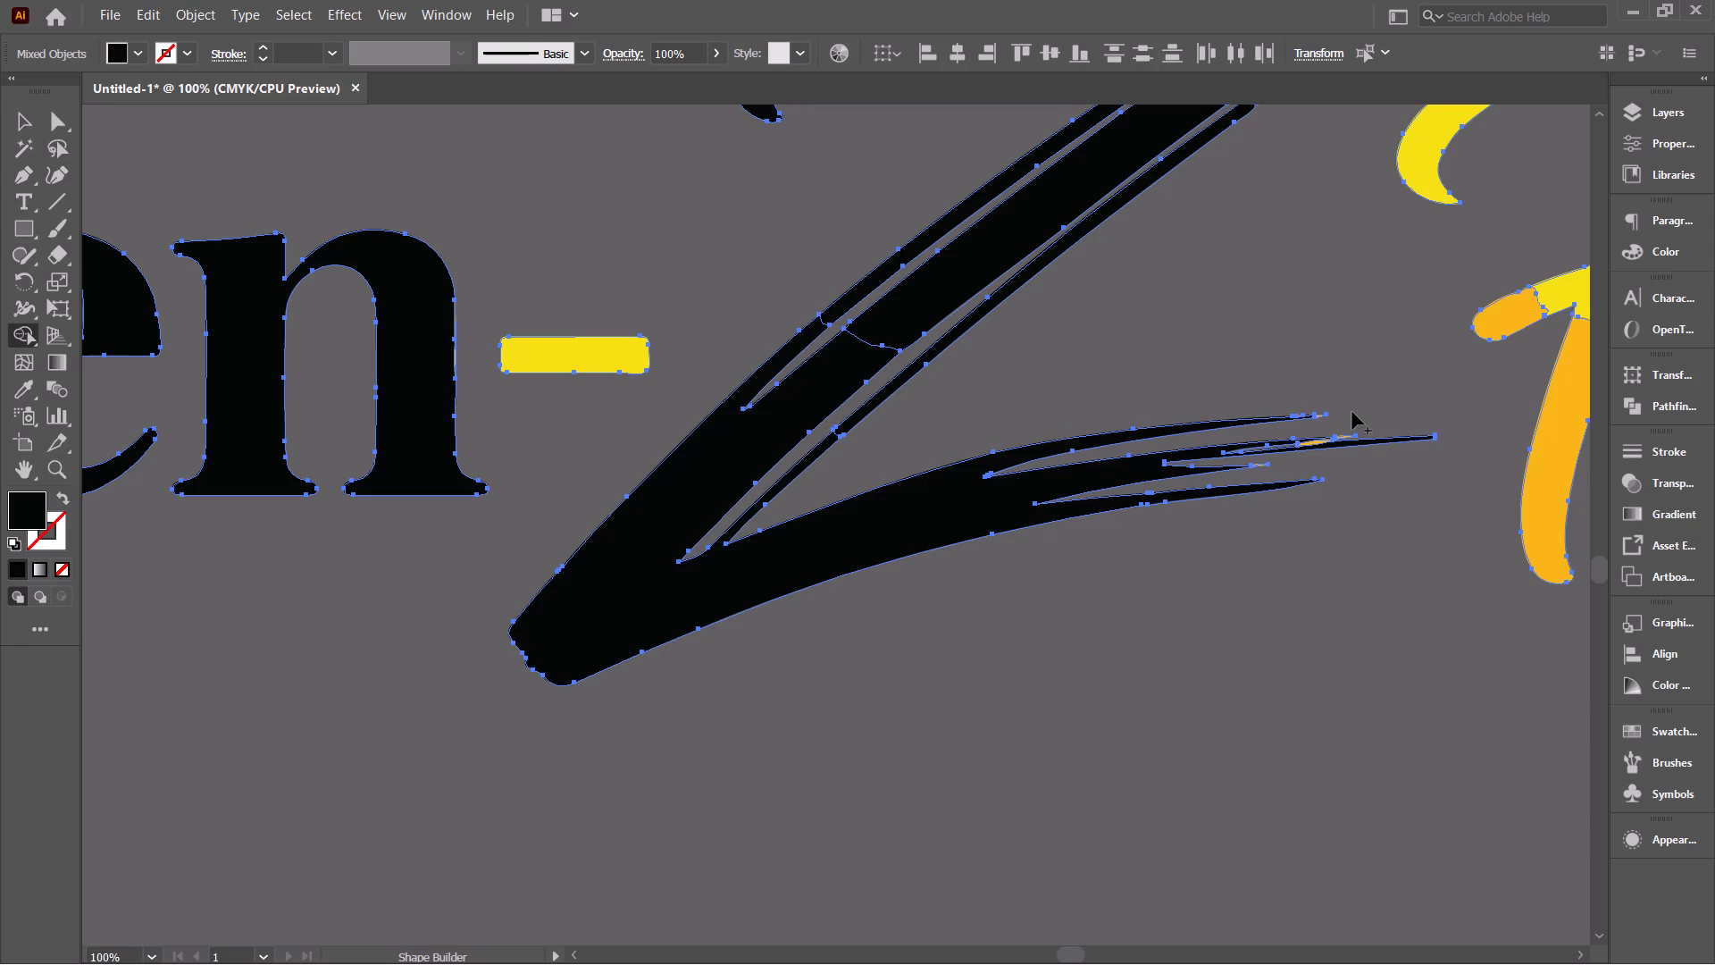
scroll(1323, 449, "up", 5, "ctrl+alt")
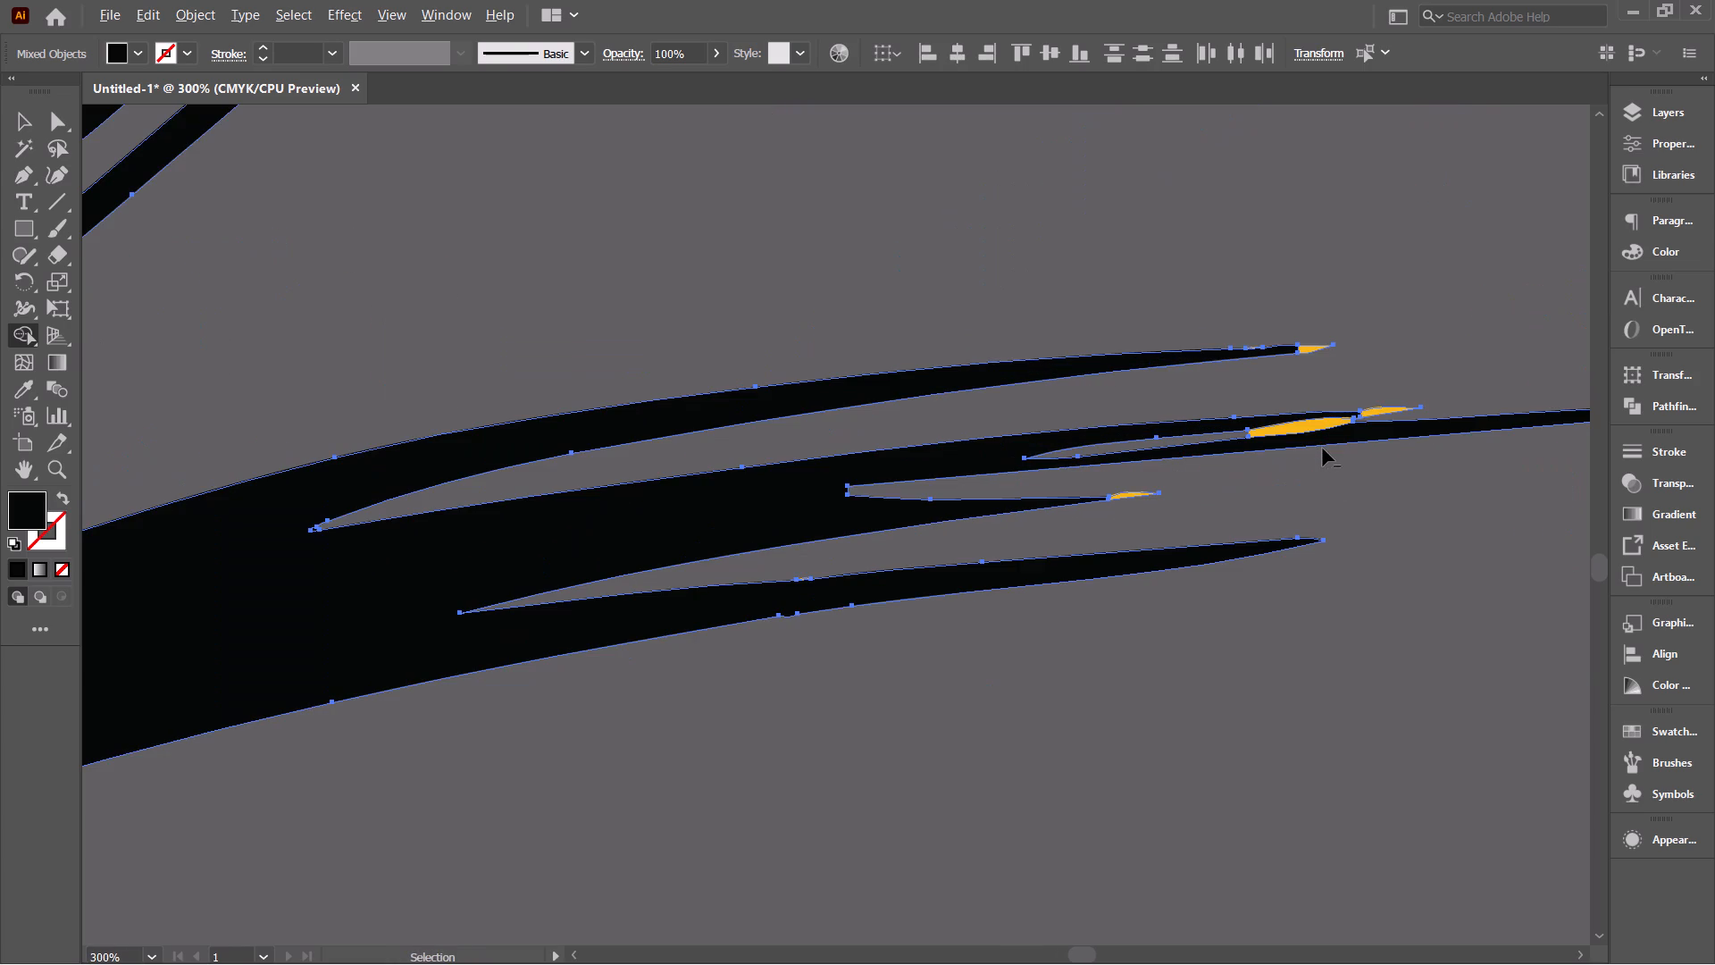
scroll(1323, 449, "up", 1, "ctrl+alt")
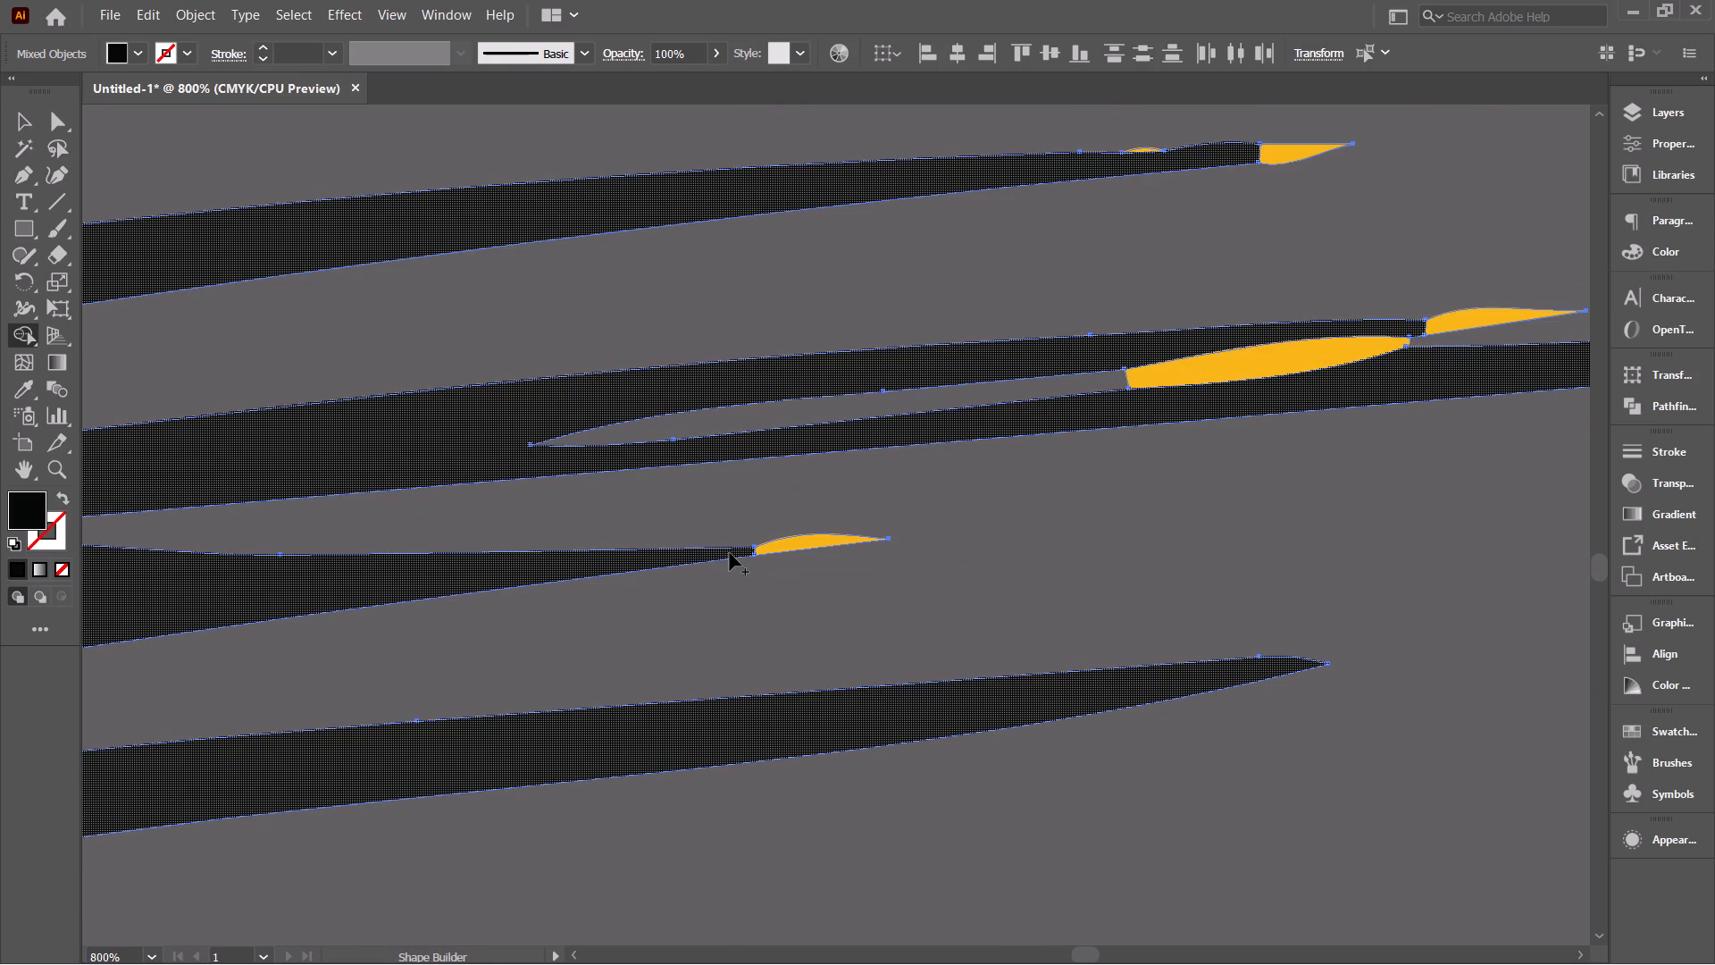
left_click_drag(730, 553, 774, 547)
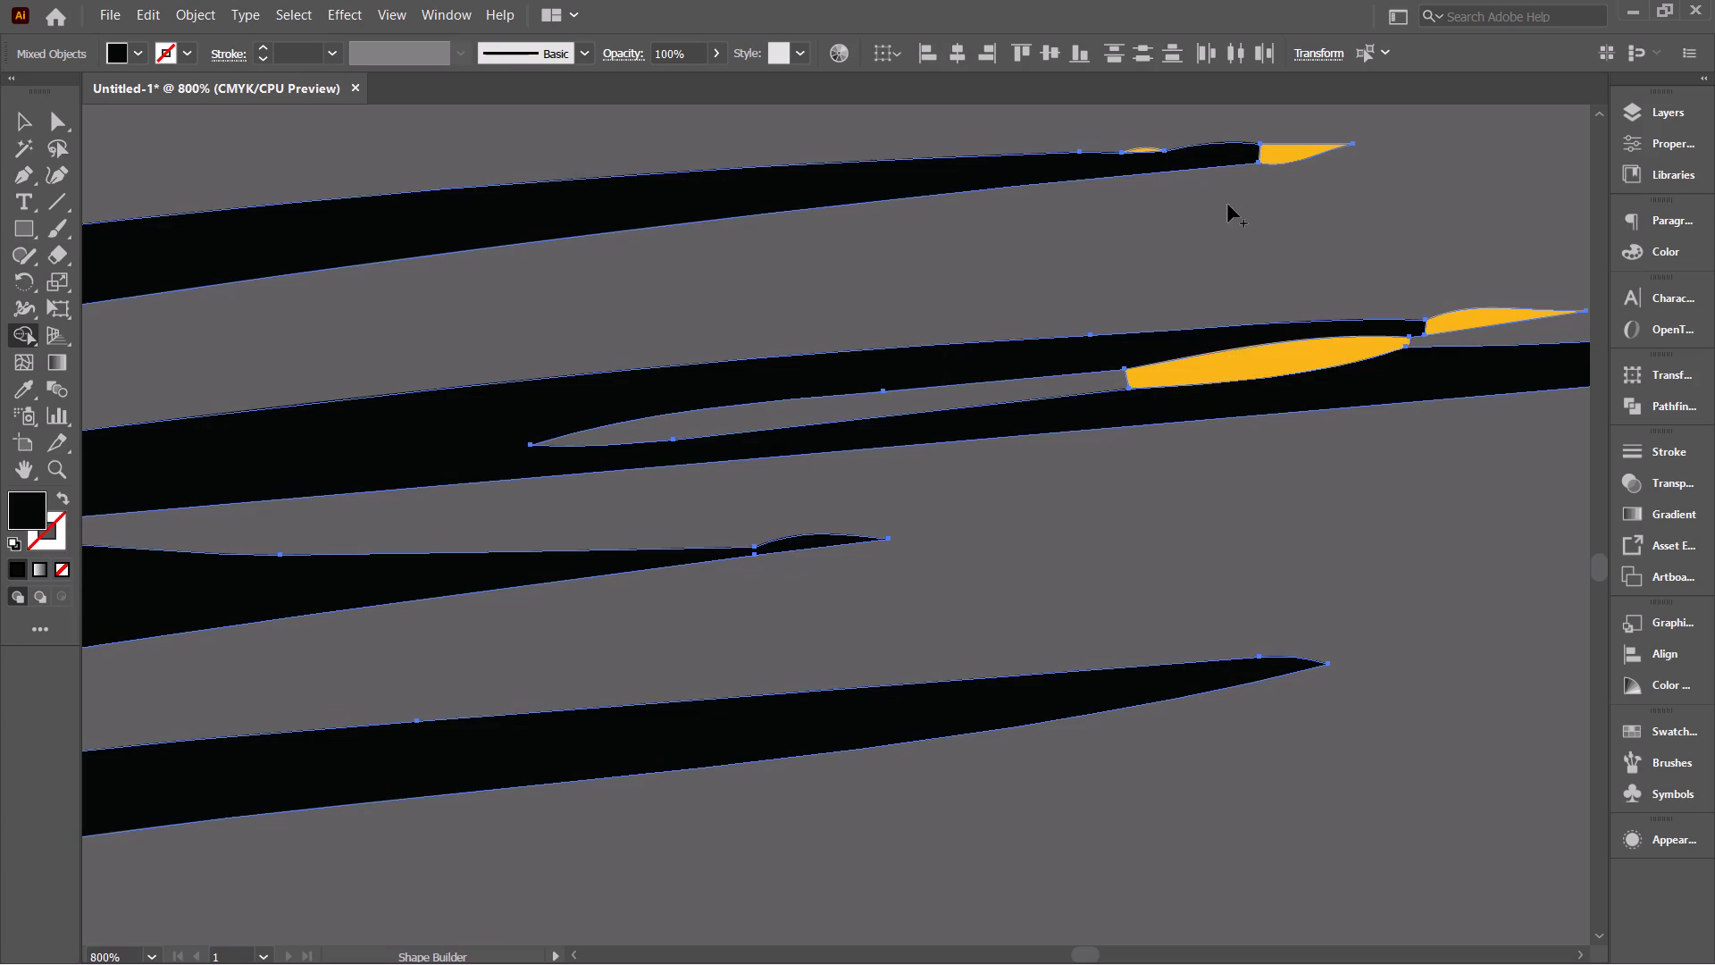
left_click_drag(1212, 145, 1159, 160)
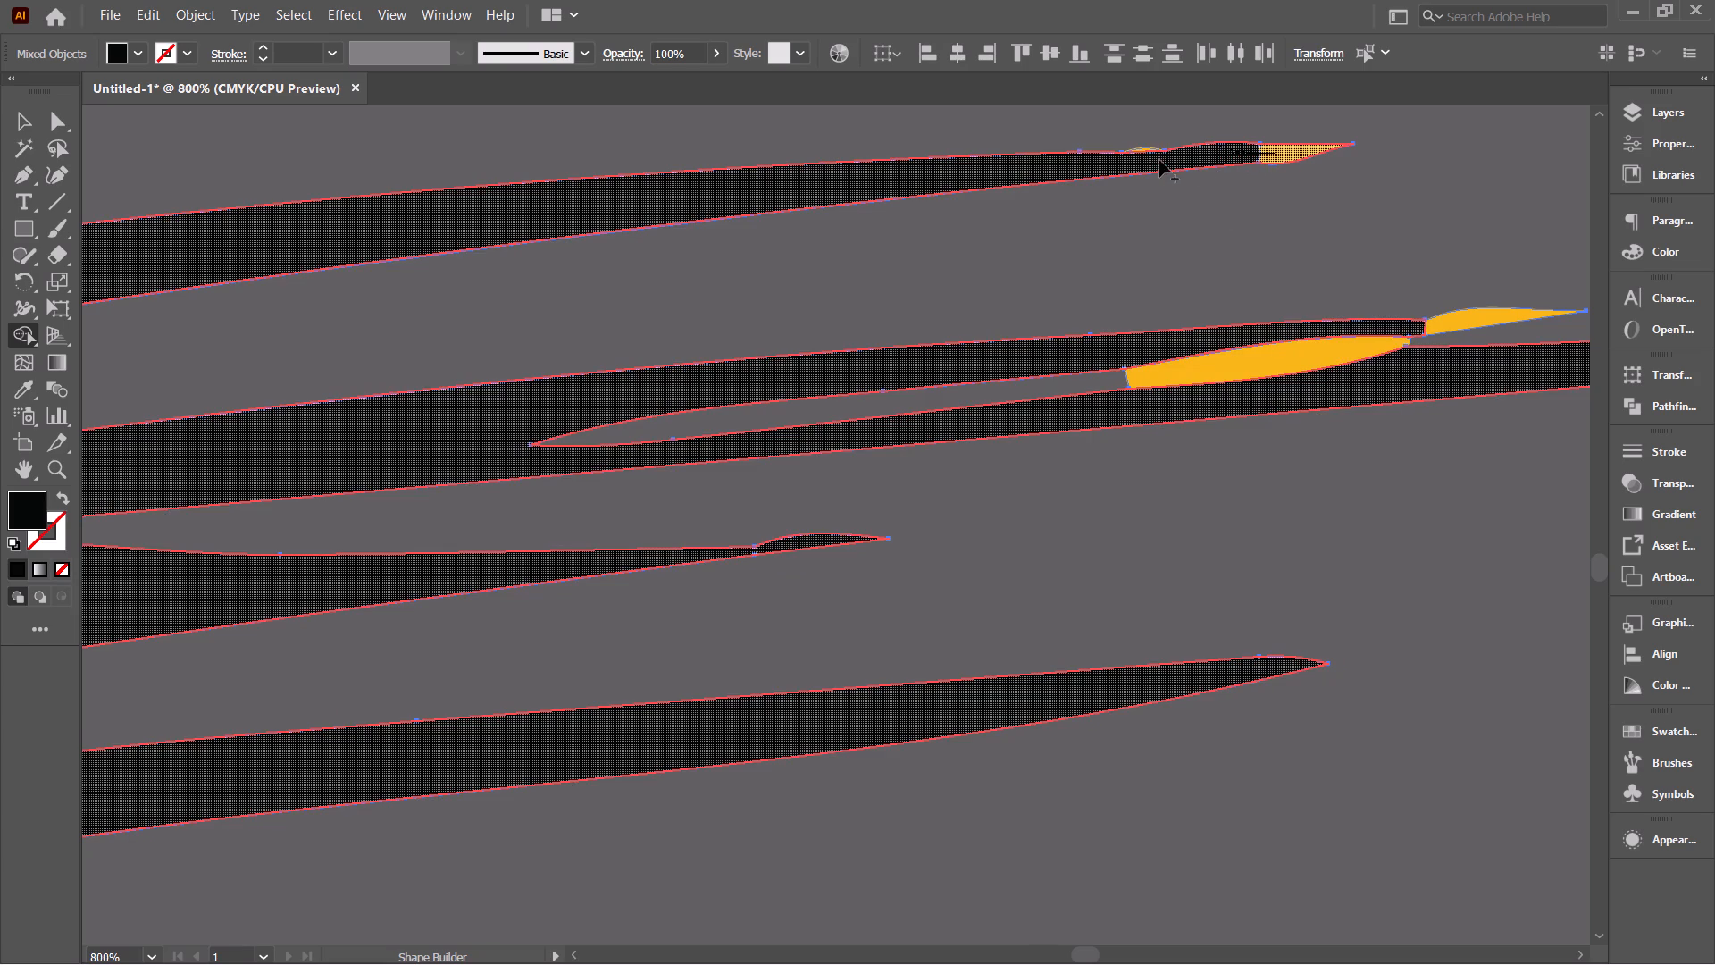
left_click_drag(1159, 160, 1142, 149)
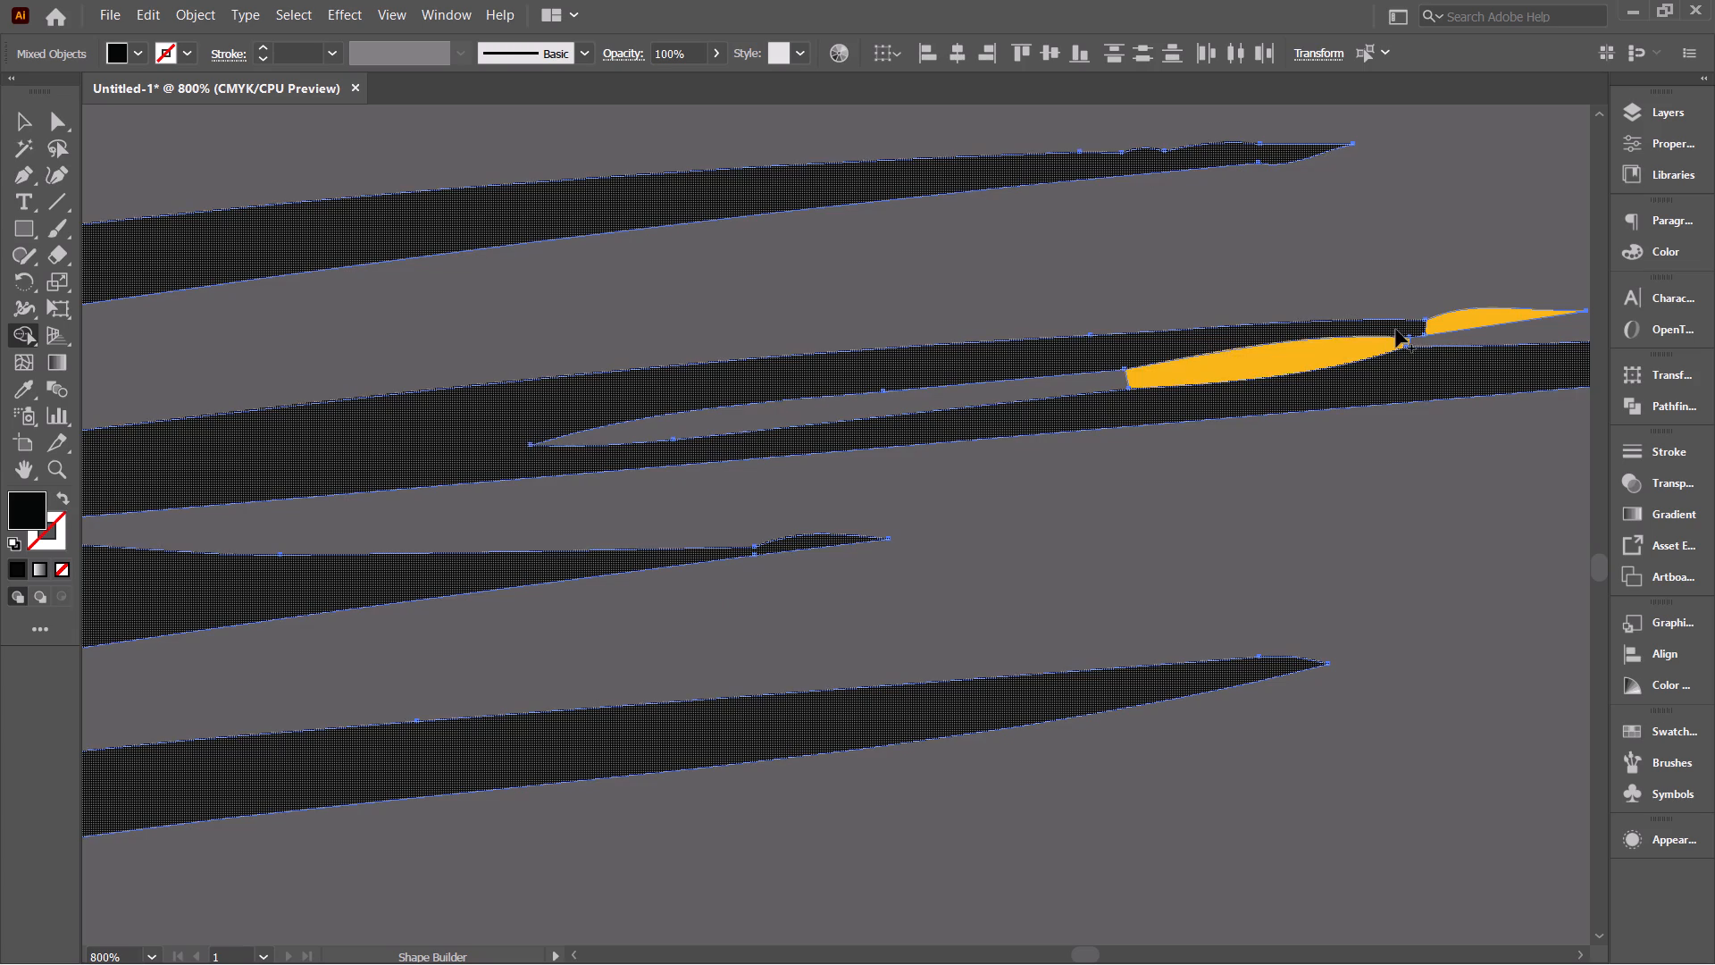
left_click_drag(1396, 330, 1445, 323)
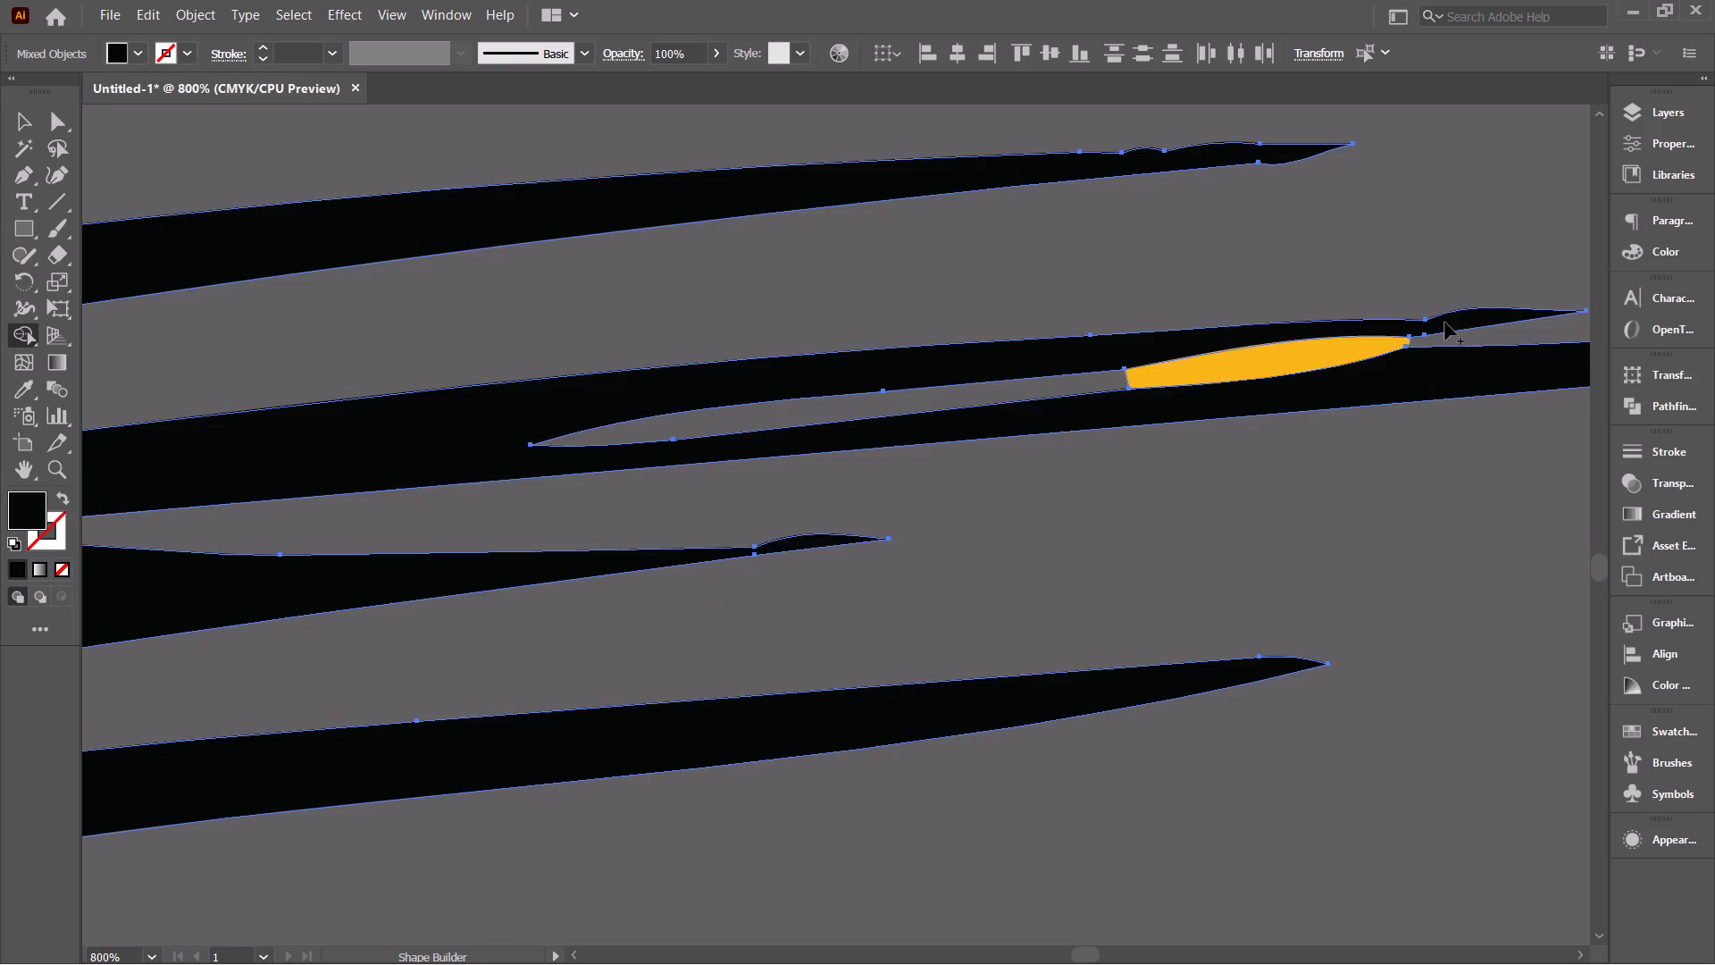
Delete the leftover orange sliver between the thin strokes at the end of the Z's lower tail.
scroll(1247, 434, "down", 4, "ctrl+alt")
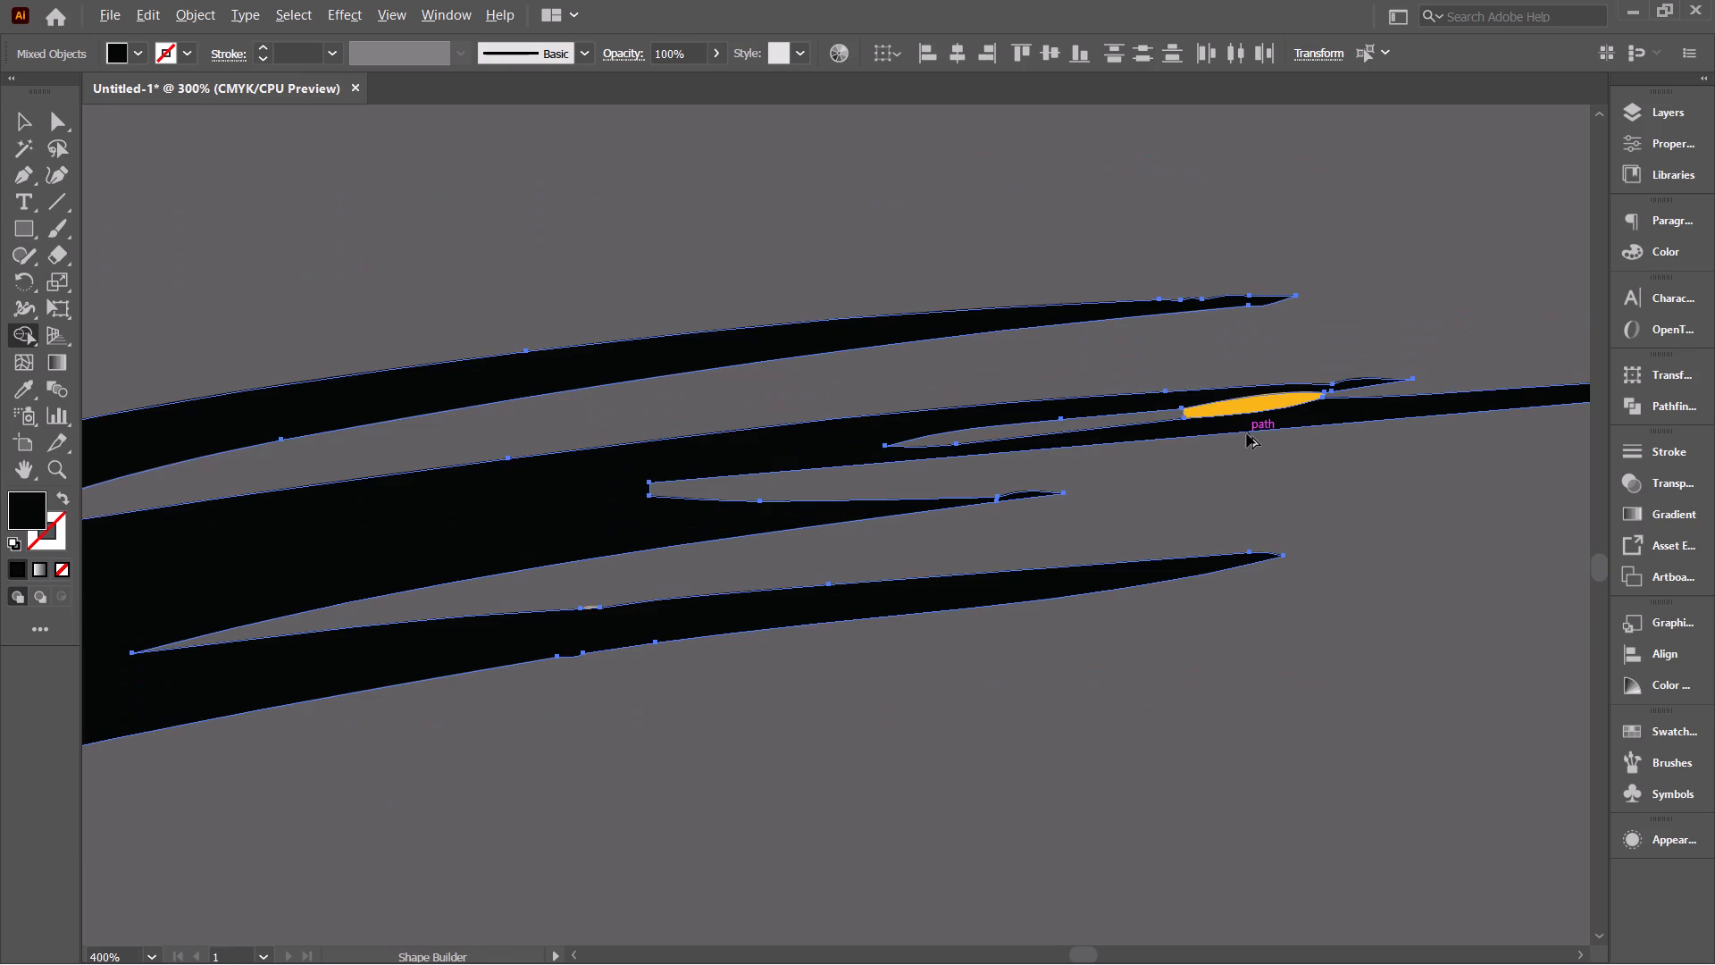
scroll(1247, 434, "down", 4, "ctrl+alt")
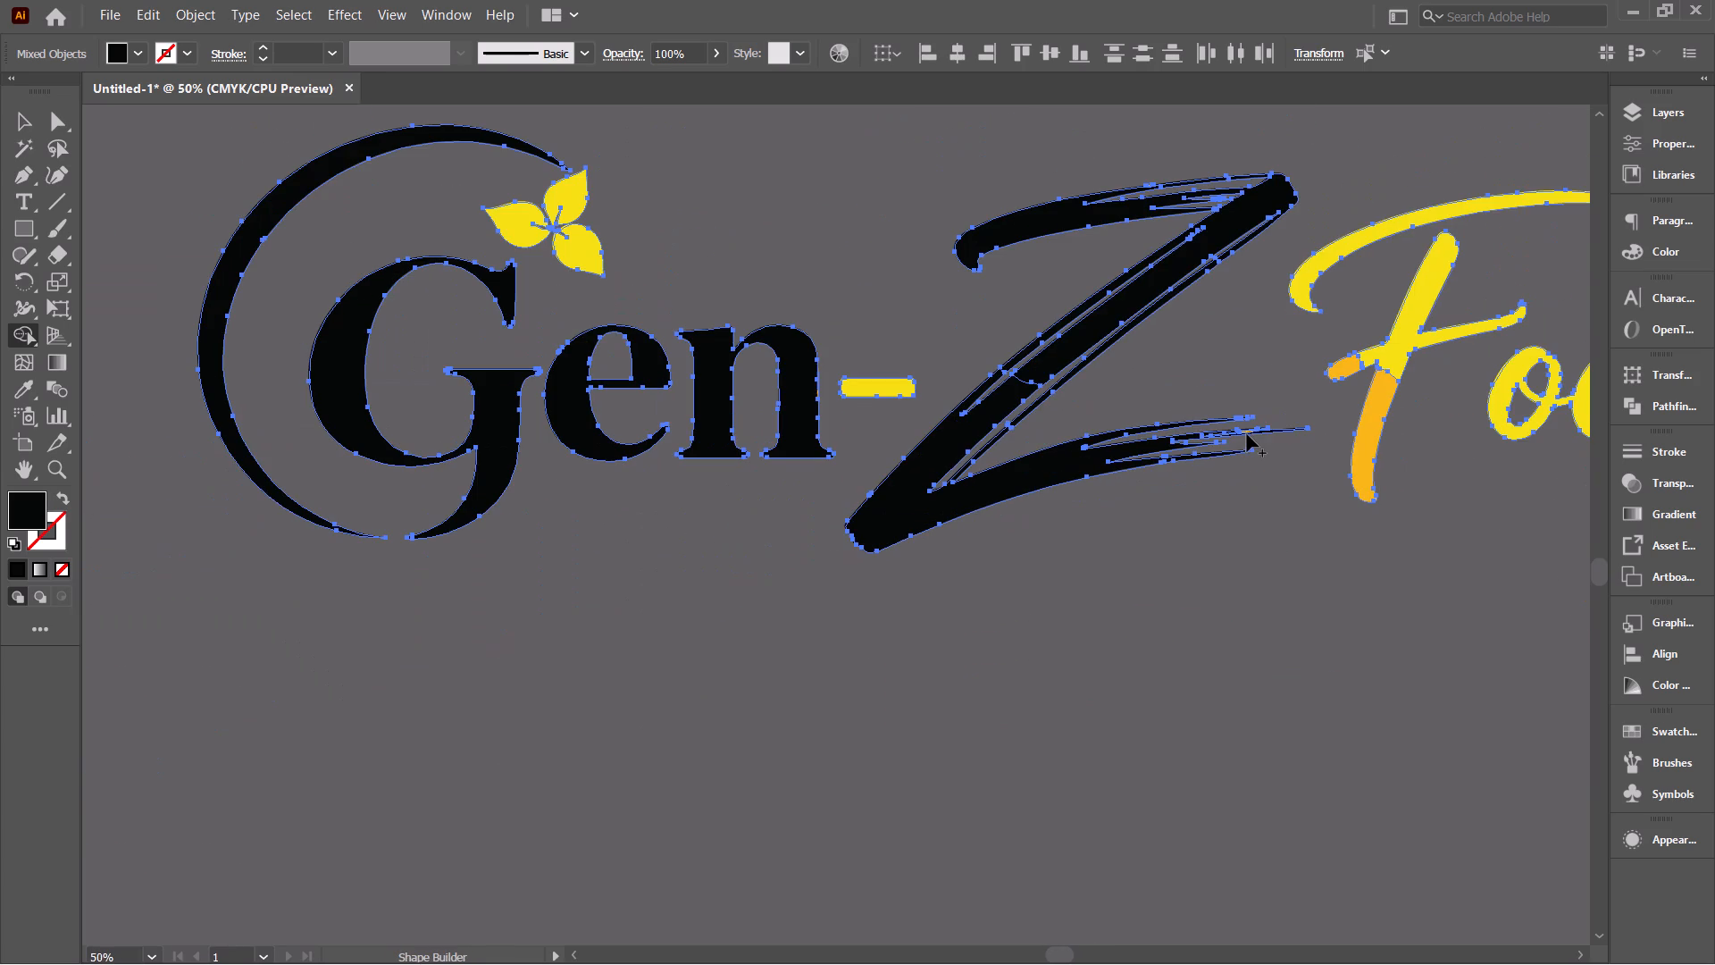
scroll(1218, 432, "up", 3, "ctrl+alt")
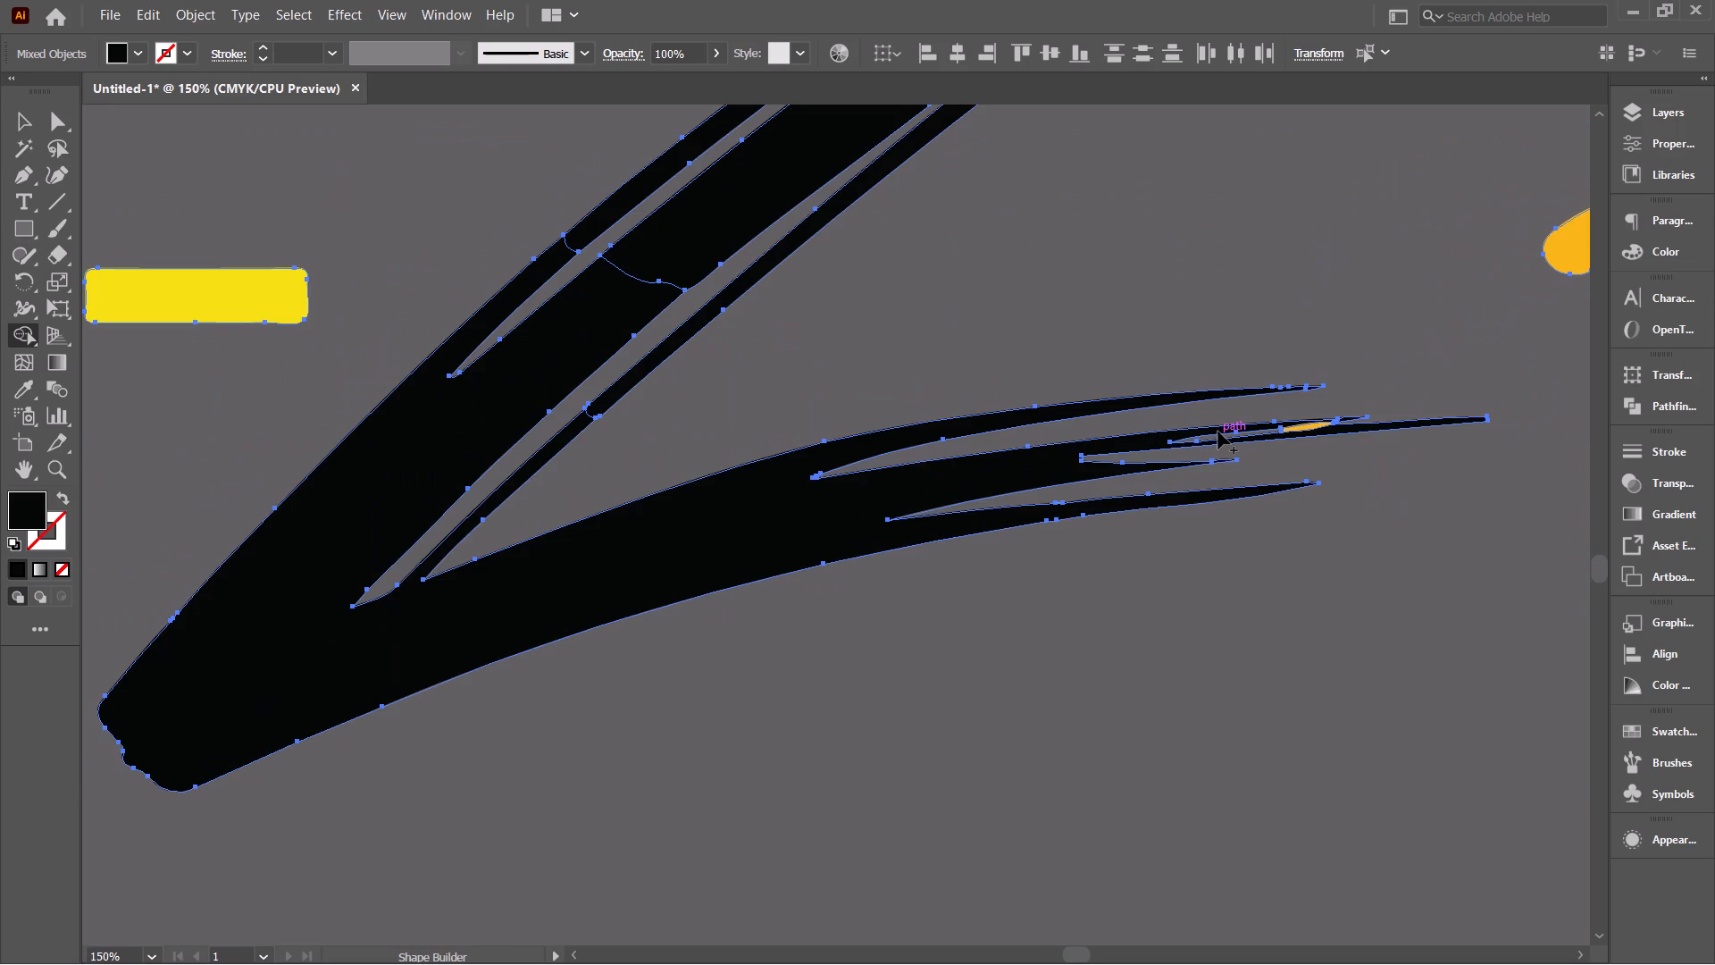
key("v")
left_click(1333, 466)
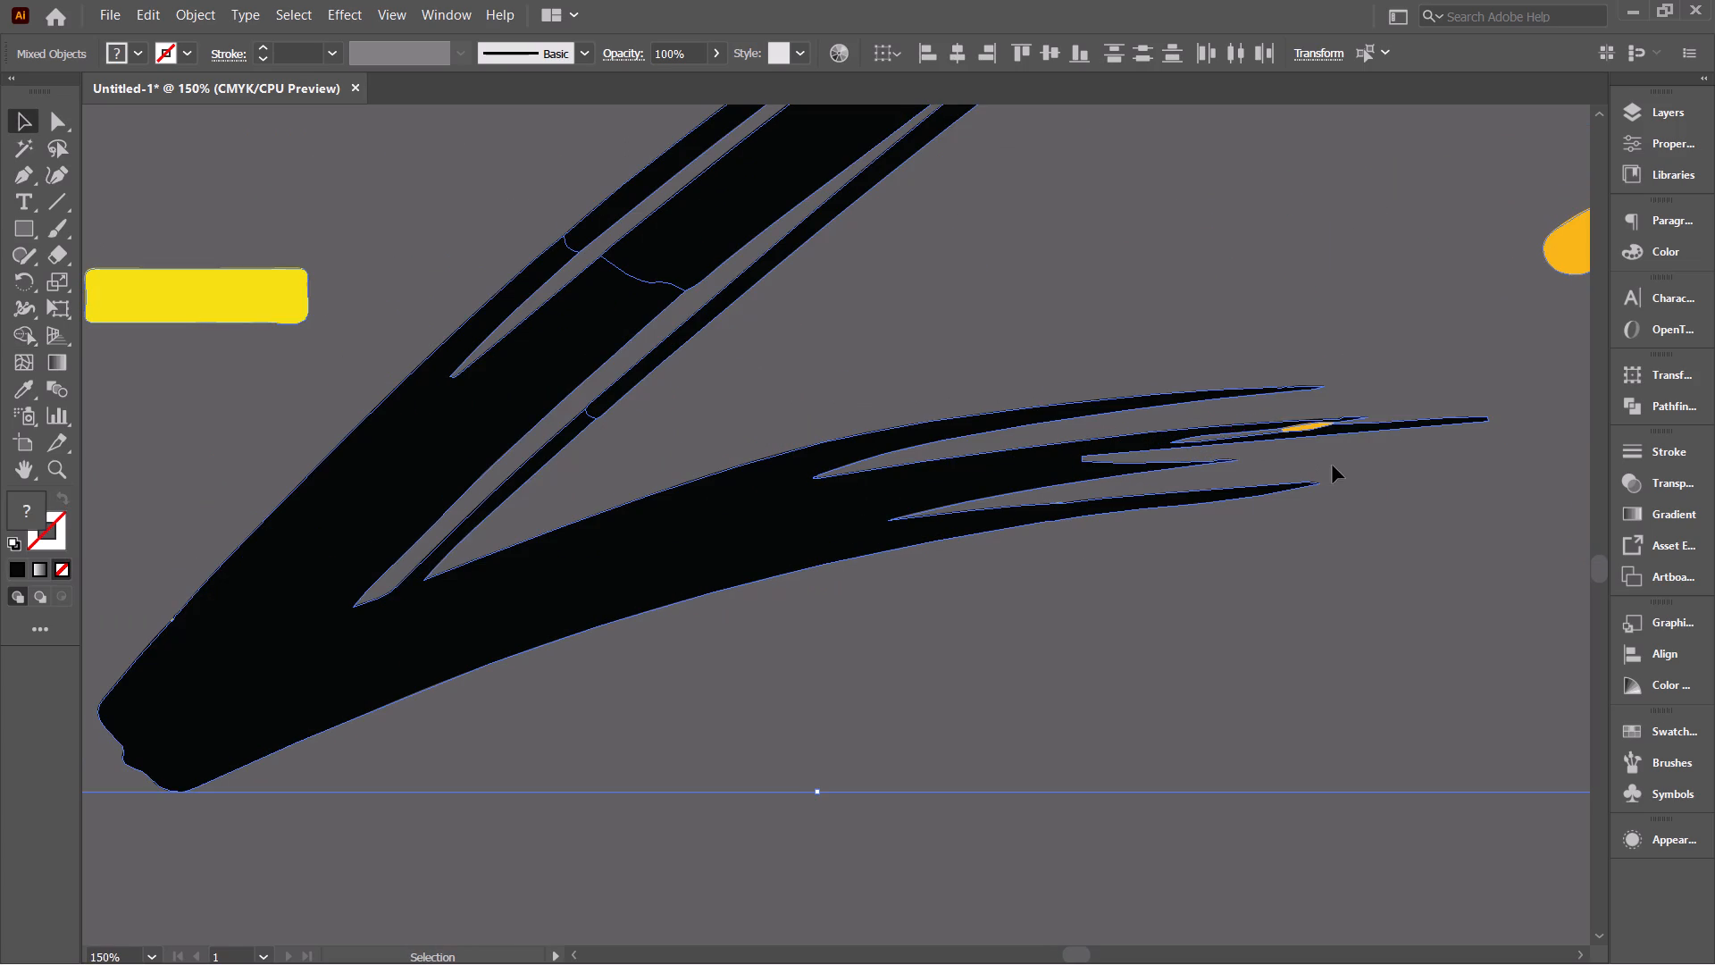
left_click(1311, 425)
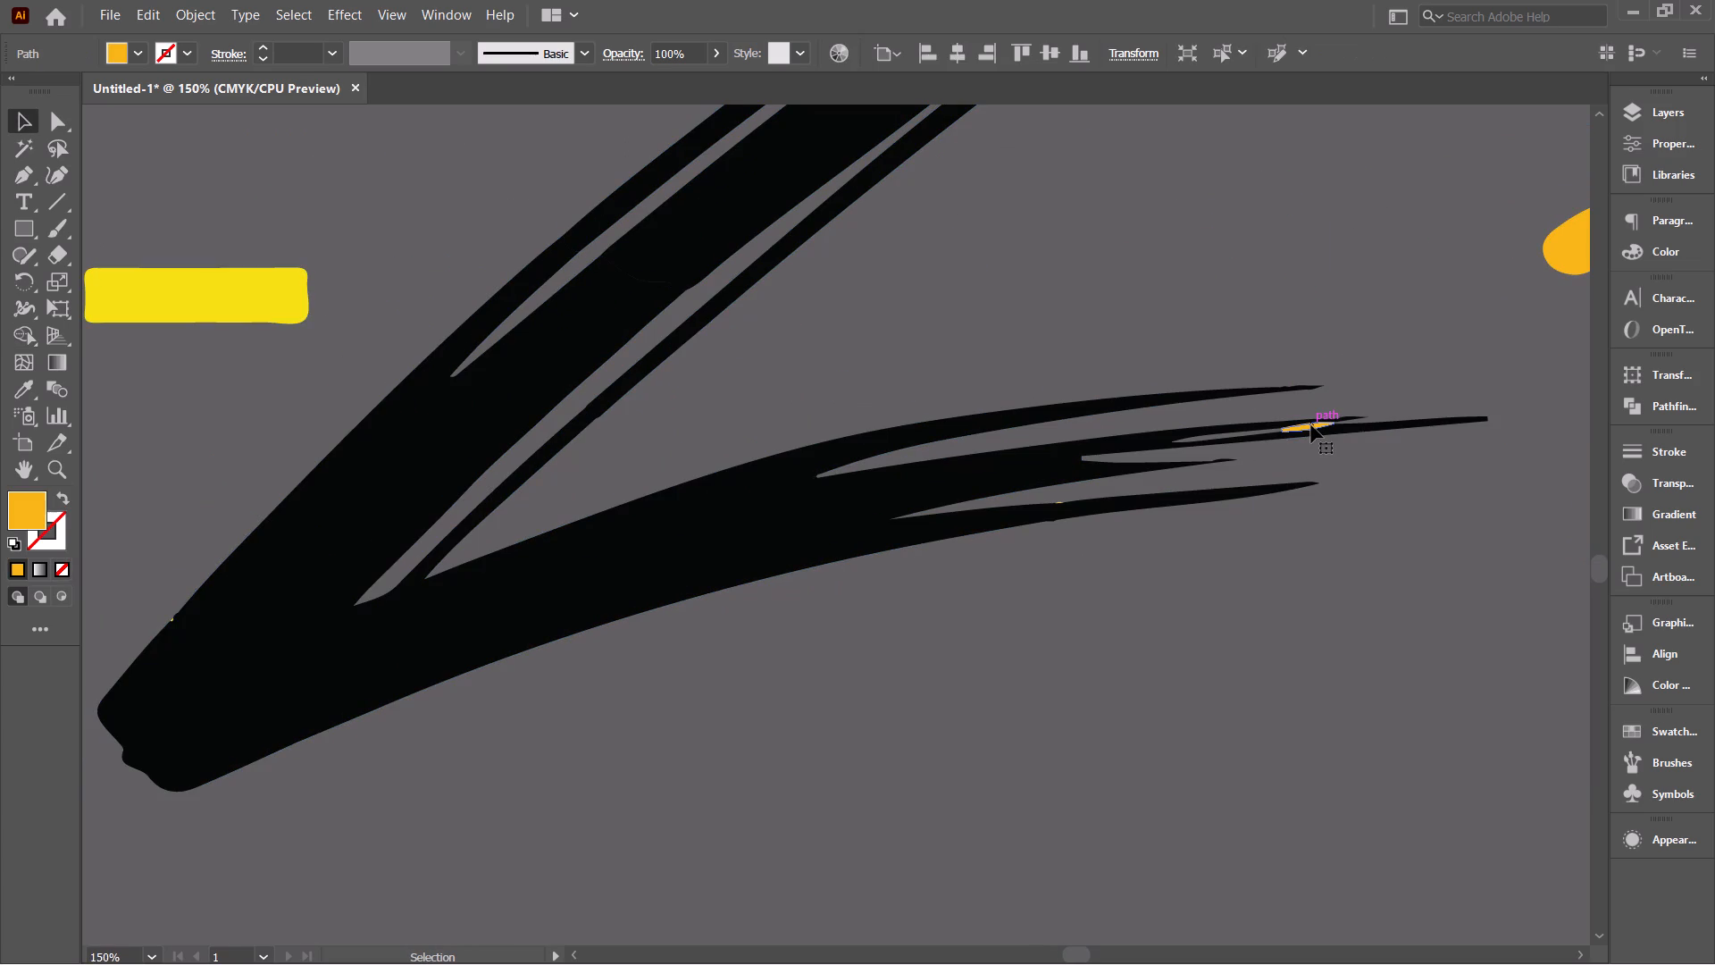
key("BackSpace")
Examine the black Gen and Z lettering and the Z's top strokes for leftover coloured specks.
scroll(1350, 461, "down", 3, "ctrl+alt")
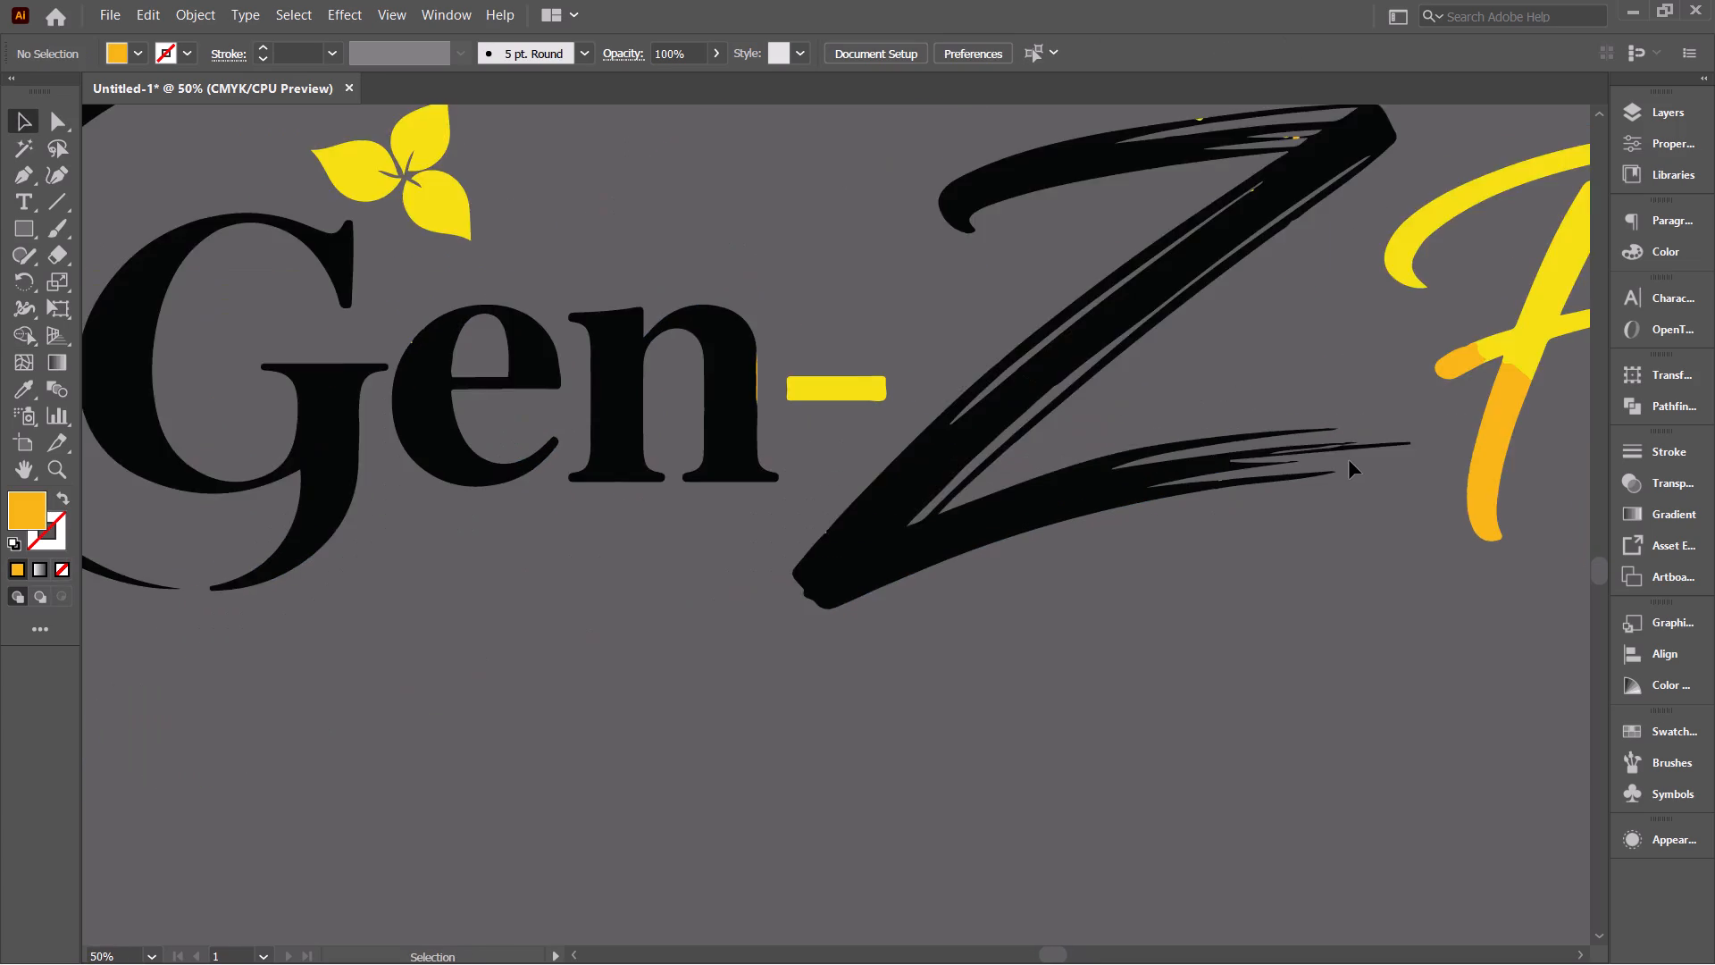
scroll(1350, 461, "down", 1, "ctrl+alt")
scroll(1292, 279, "up", 2, "ctrl+alt")
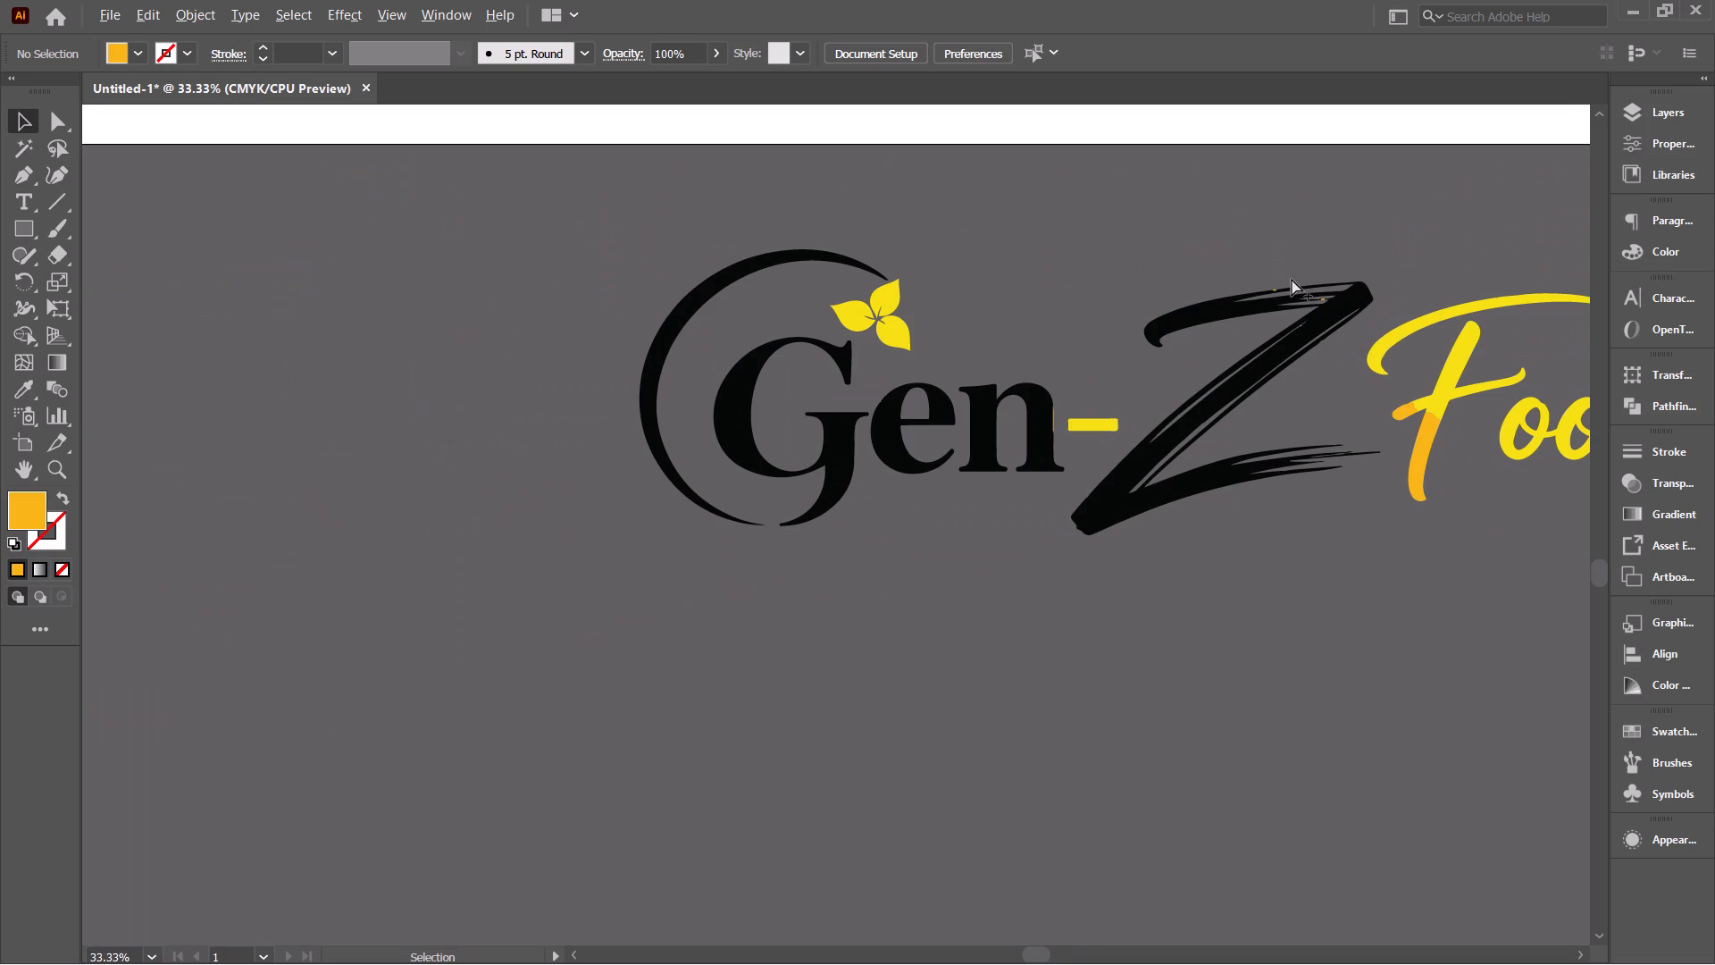
scroll(1292, 279, "up", 4, "ctrl+alt")
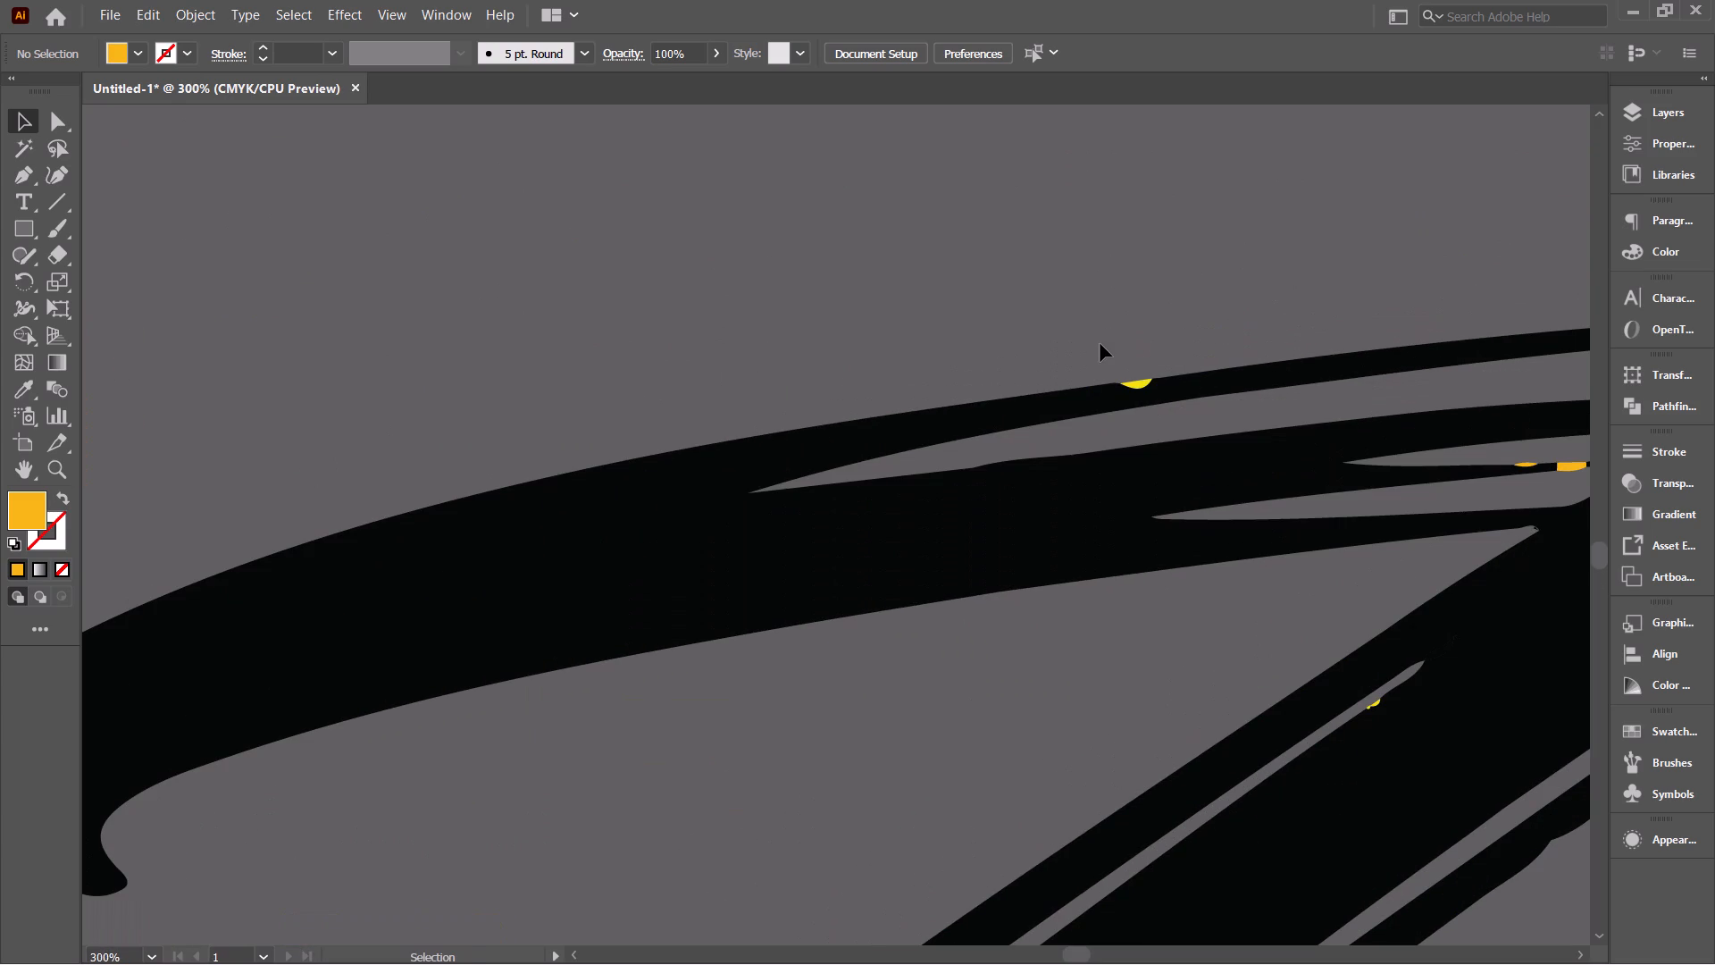
scroll(1100, 344, "down", 6, "ctrl+alt")
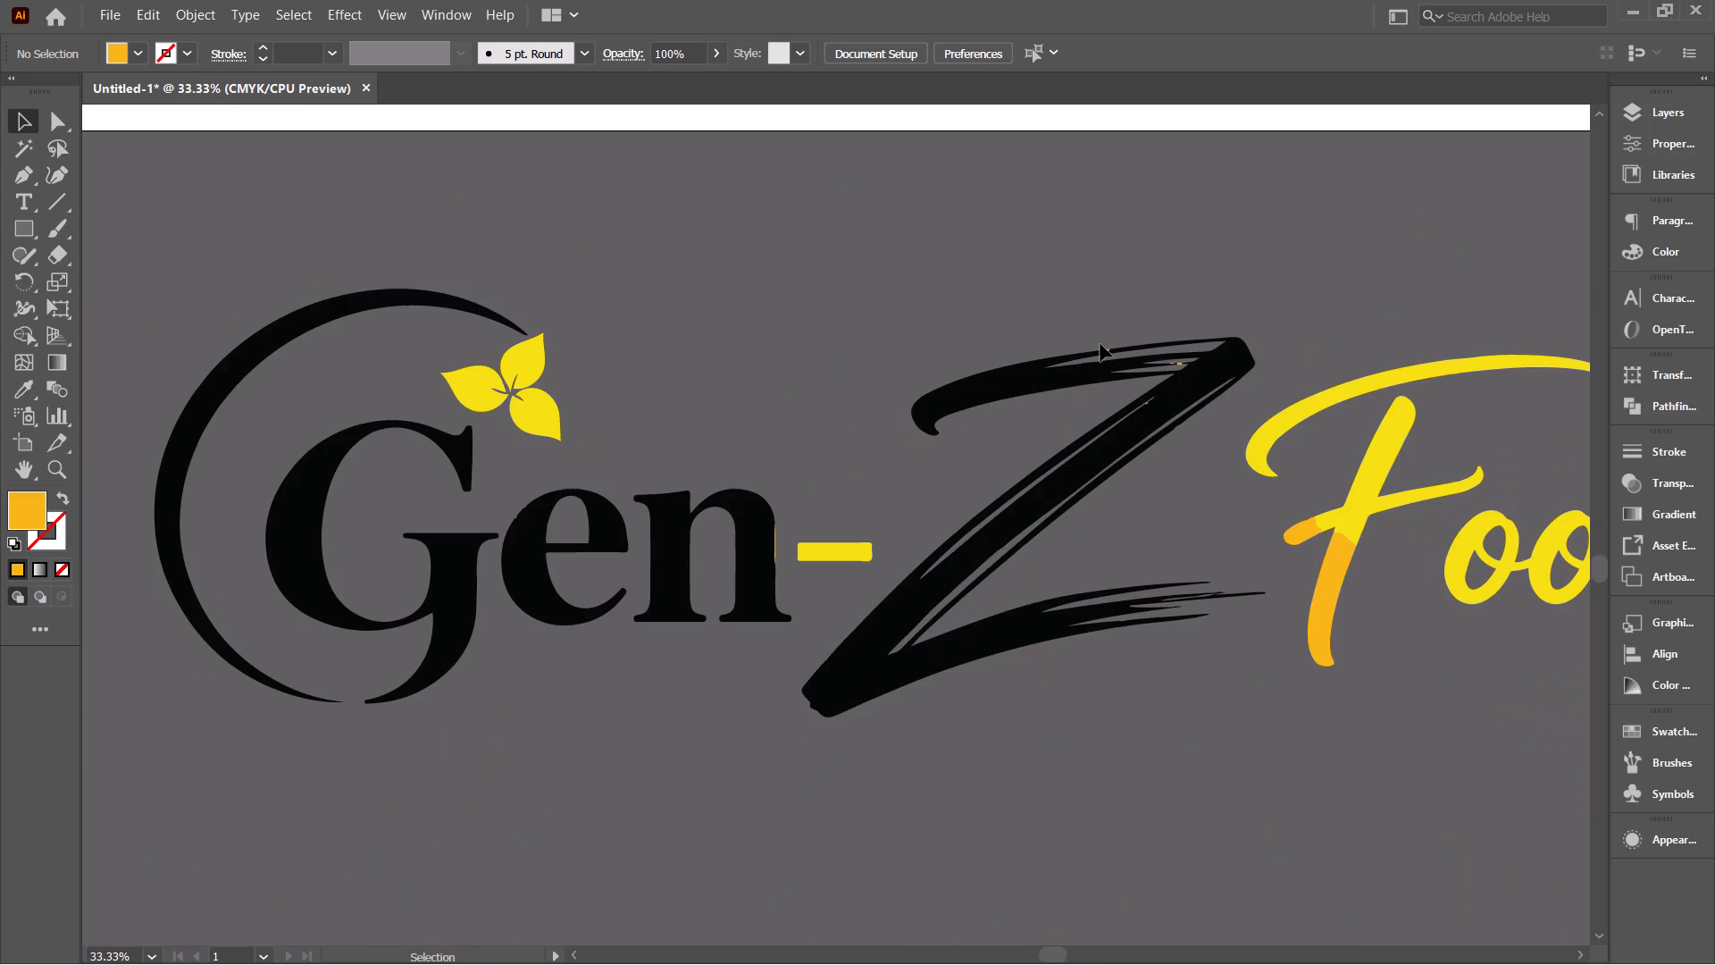
Reselect the whole logo and merge the thin orange sliver on the outer edge of the n in Gen with the letter in orange.
scroll(1100, 344, "down", 1, "ctrl+alt")
left_click_drag(642, 321, 1157, 503)
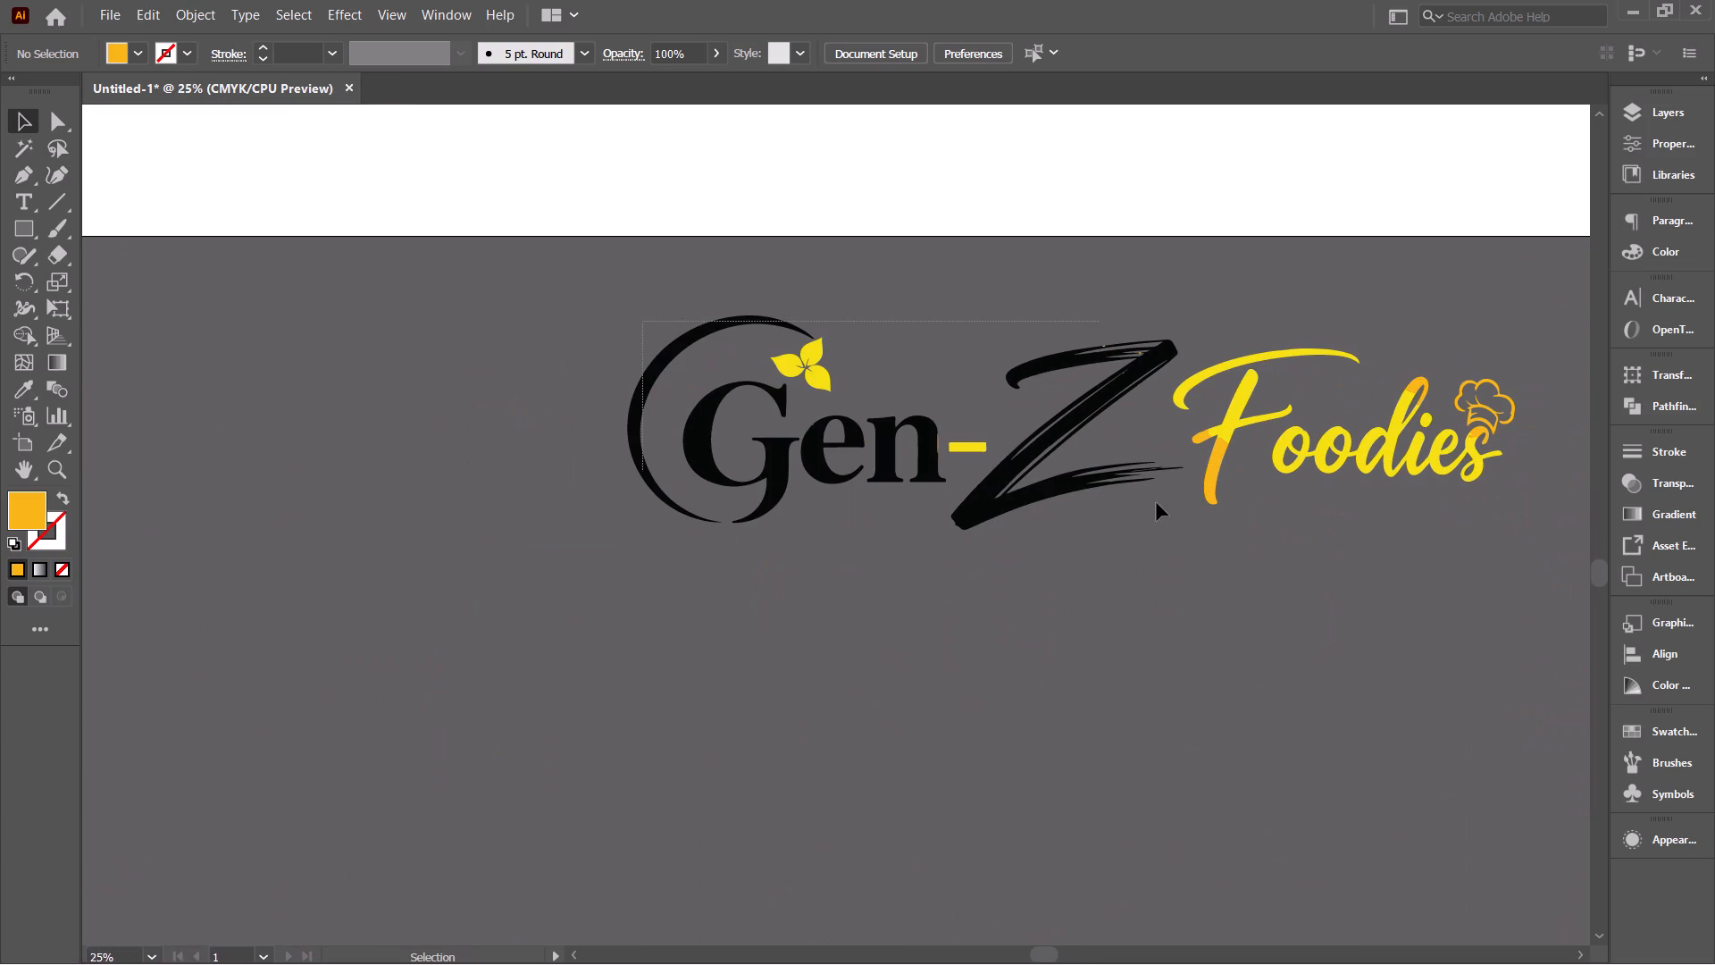
left_click_drag(1157, 503, 1497, 613)
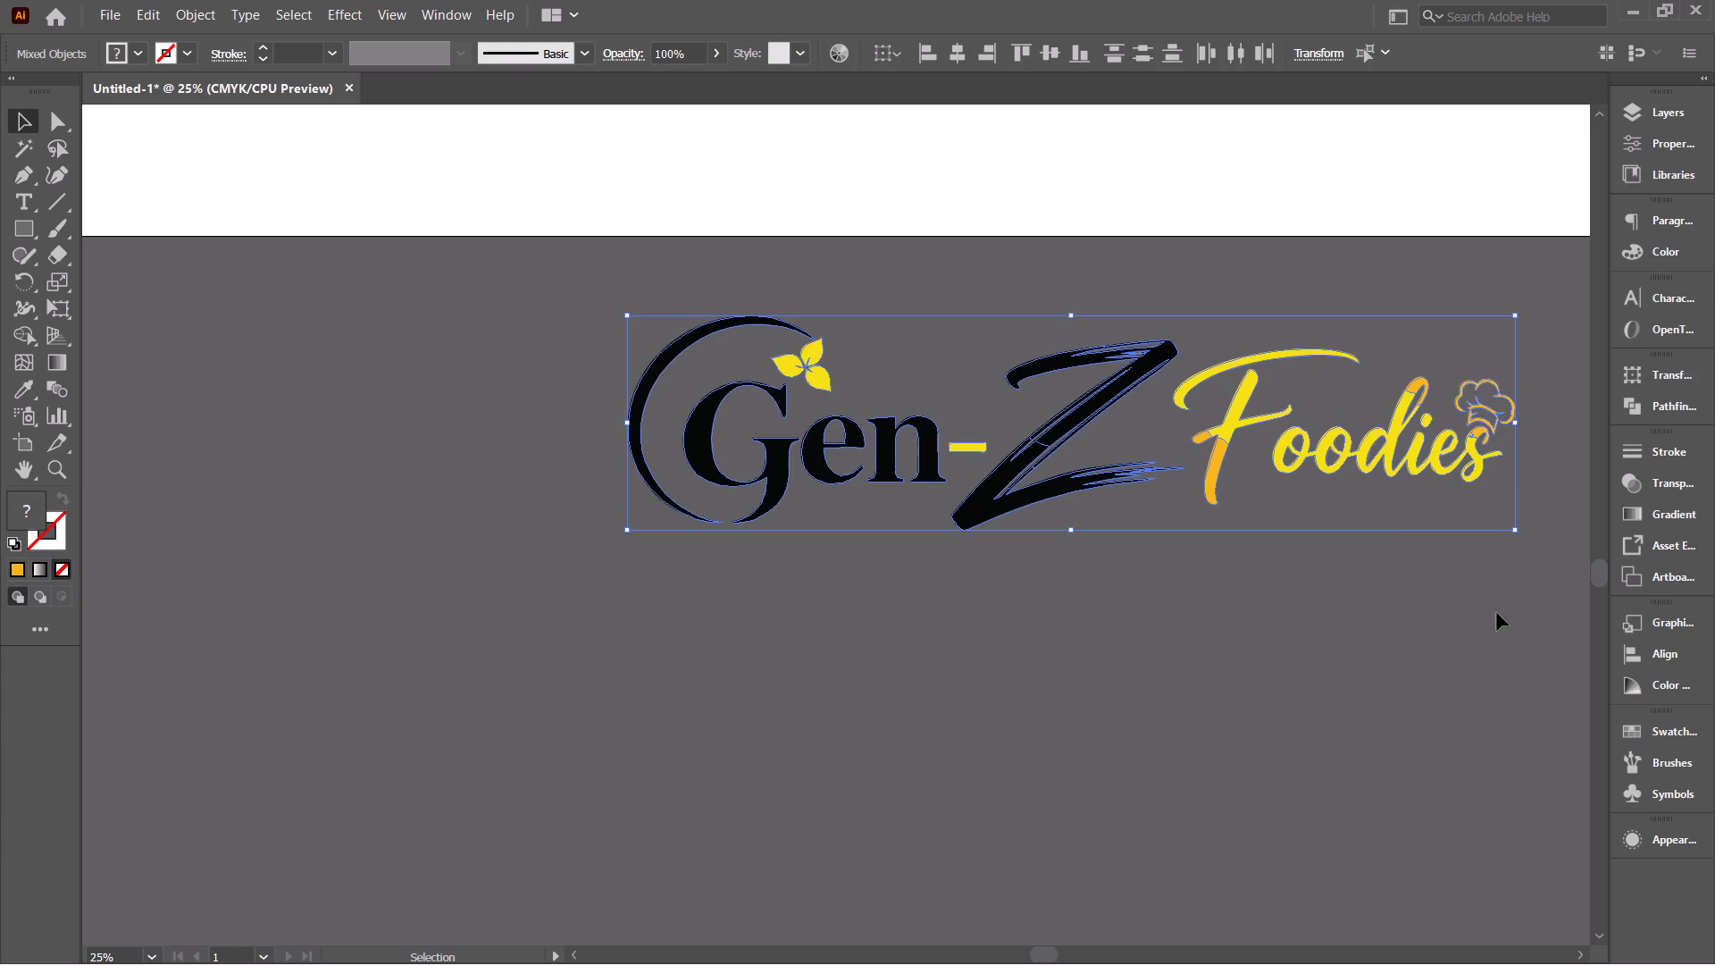
scroll(934, 455, "up", 2, "ctrl+alt")
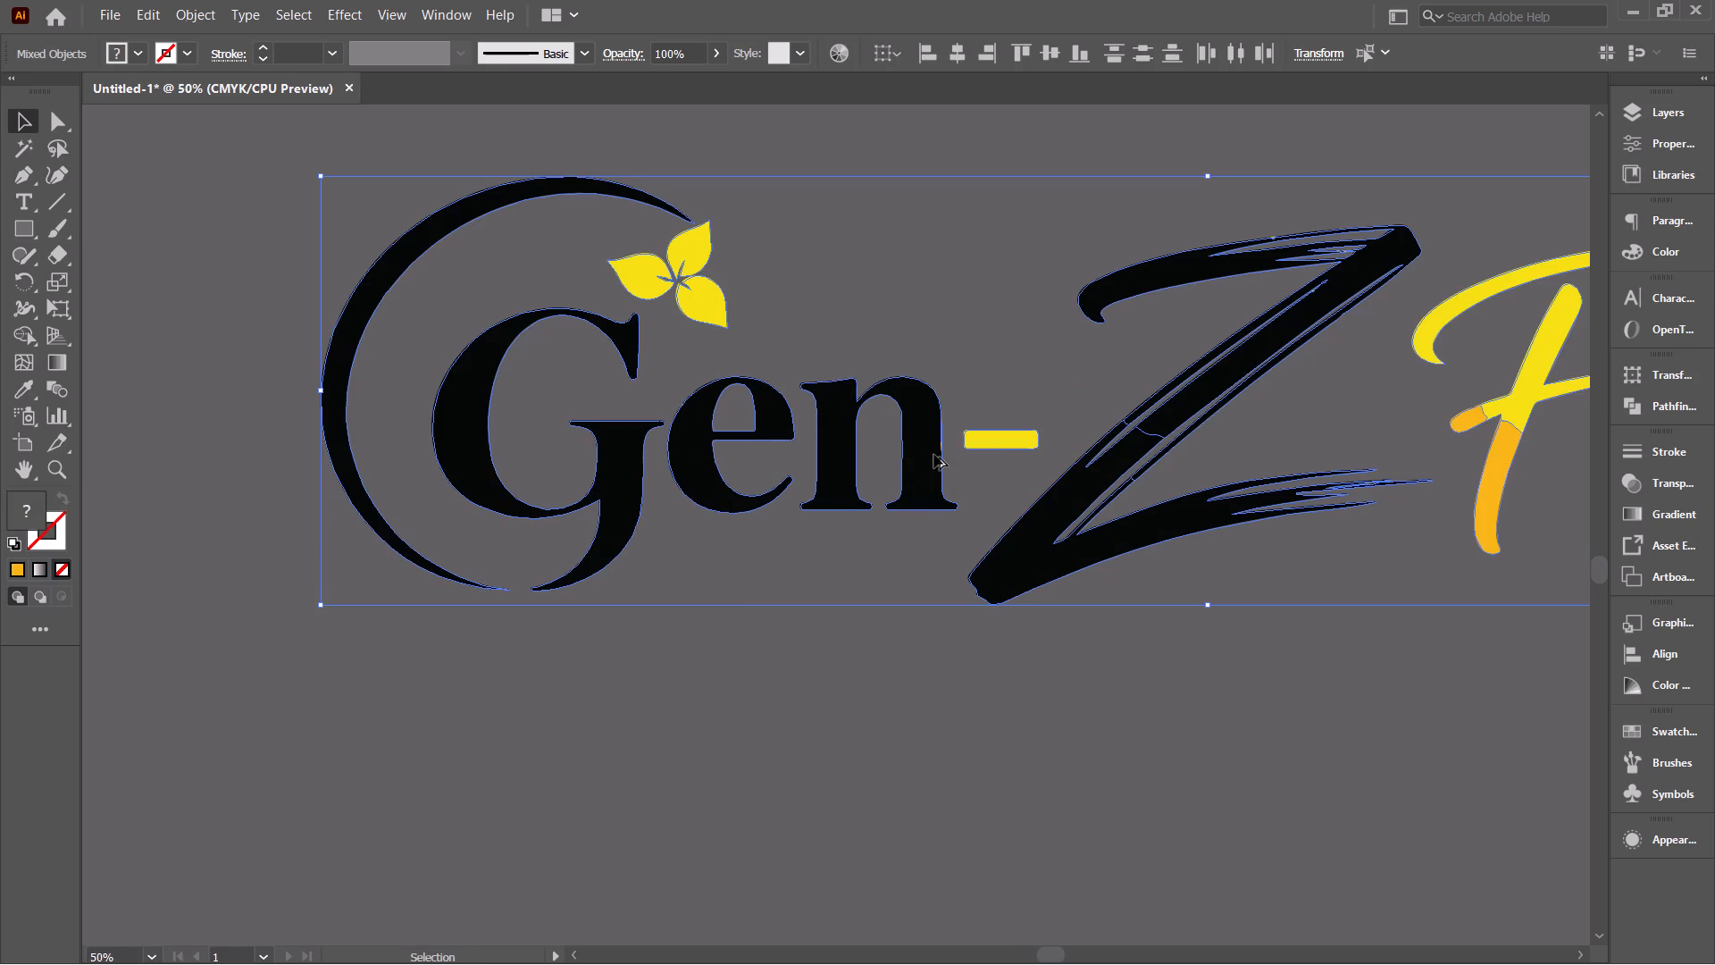
scroll(934, 455, "up", 6, "ctrl+alt")
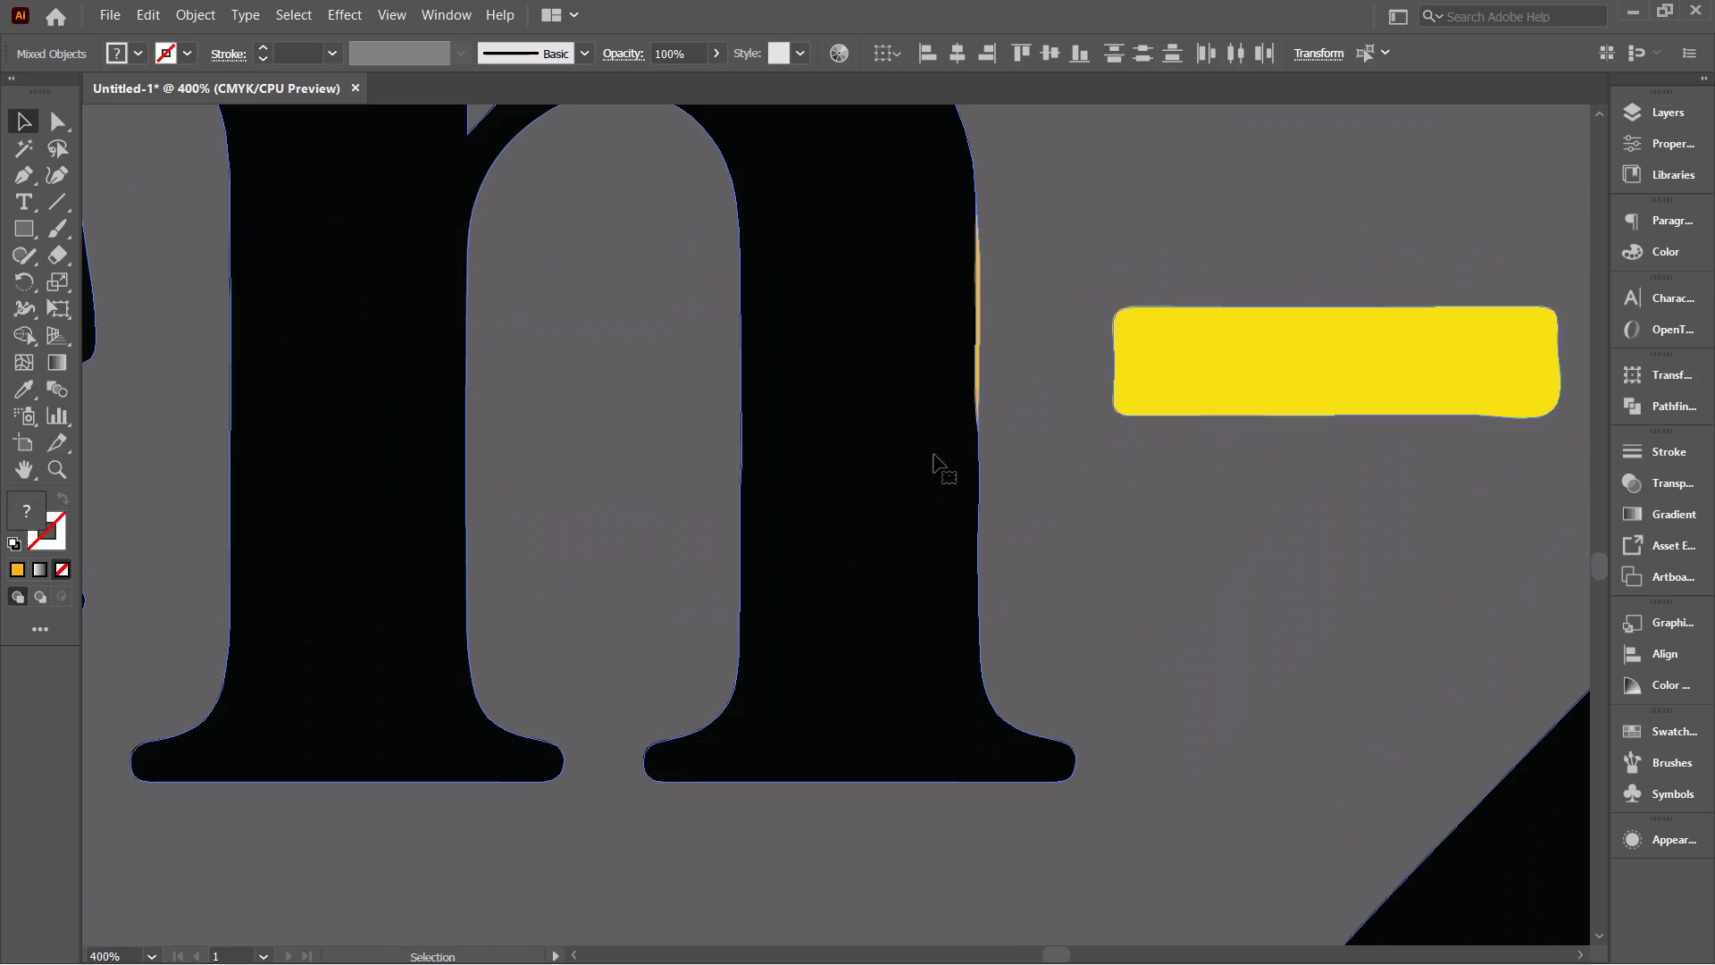
key("shift+m")
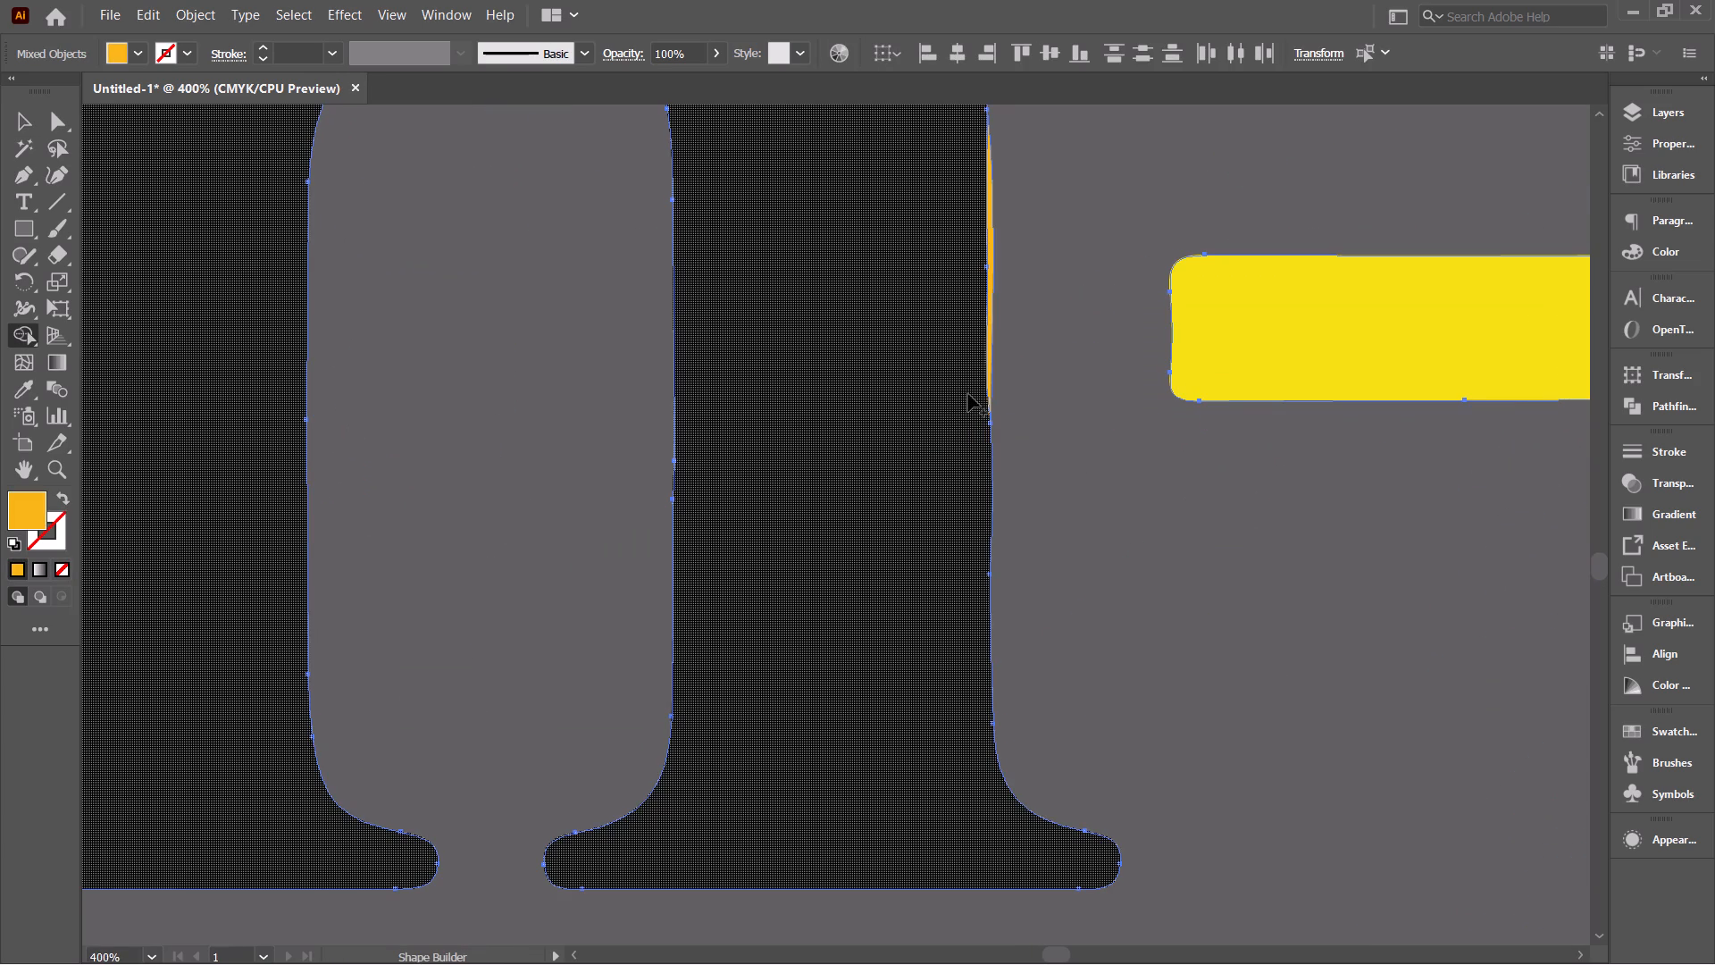
left_click_drag(968, 385, 988, 360)
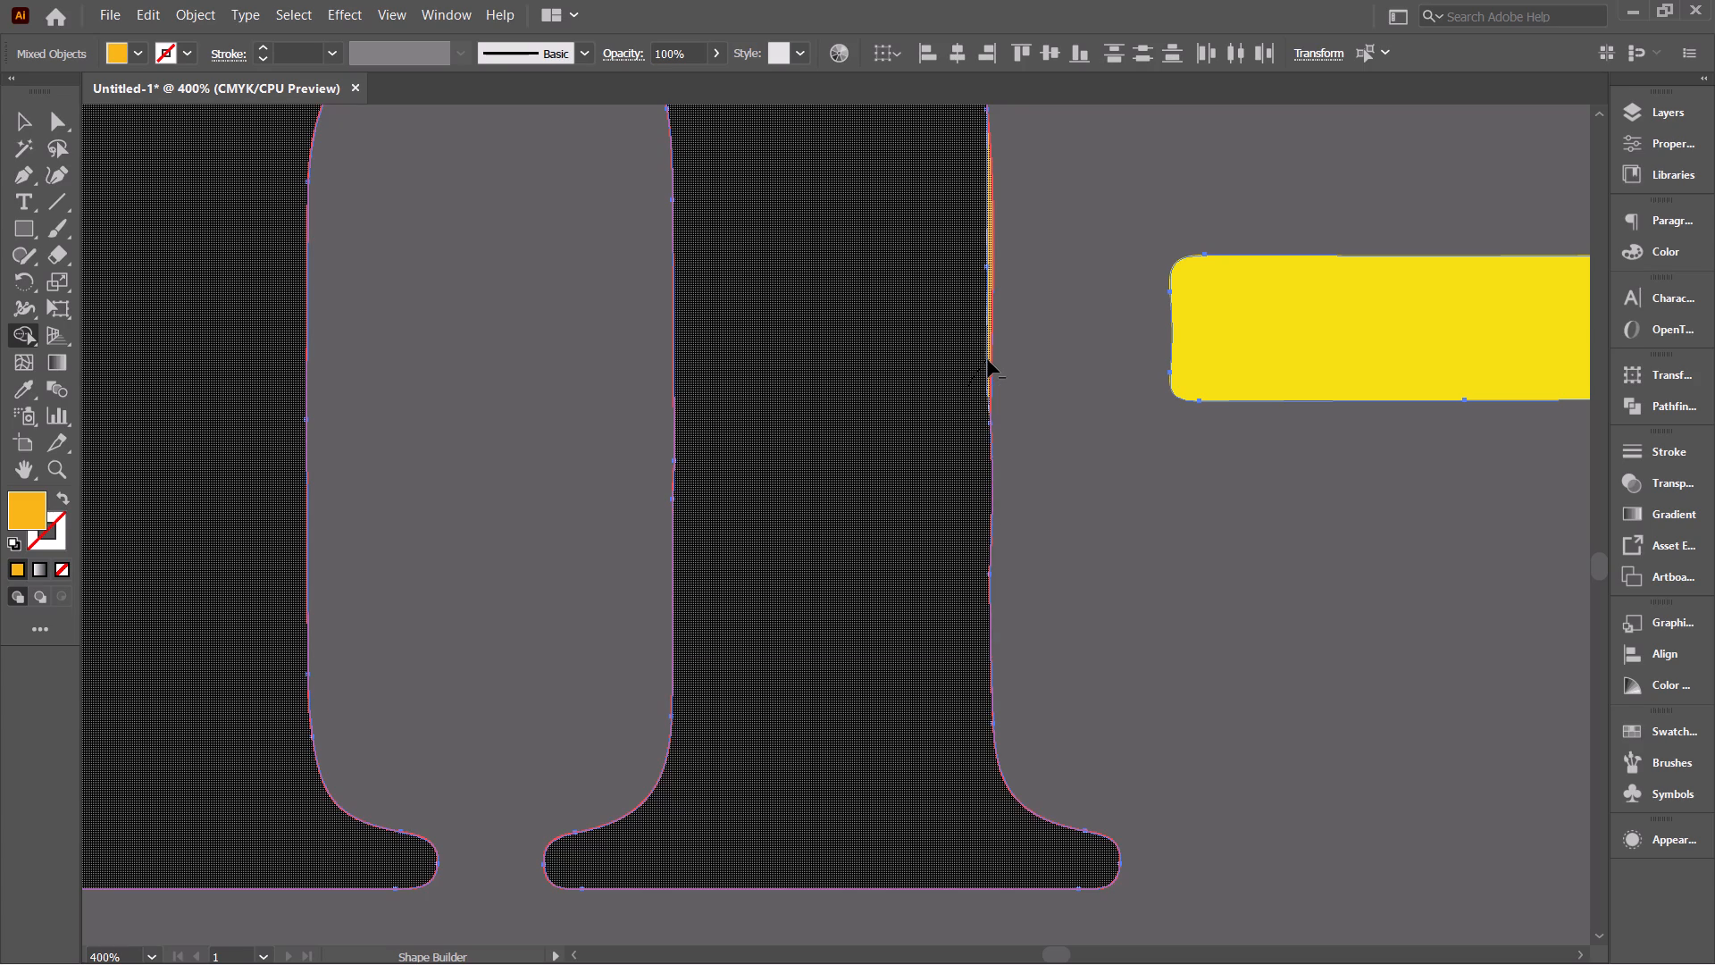
Merge the F's orange lower stem and orange crossbar end with its yellow body into one orange shape.
scroll(988, 360, "down", 1, "ctrl+alt")
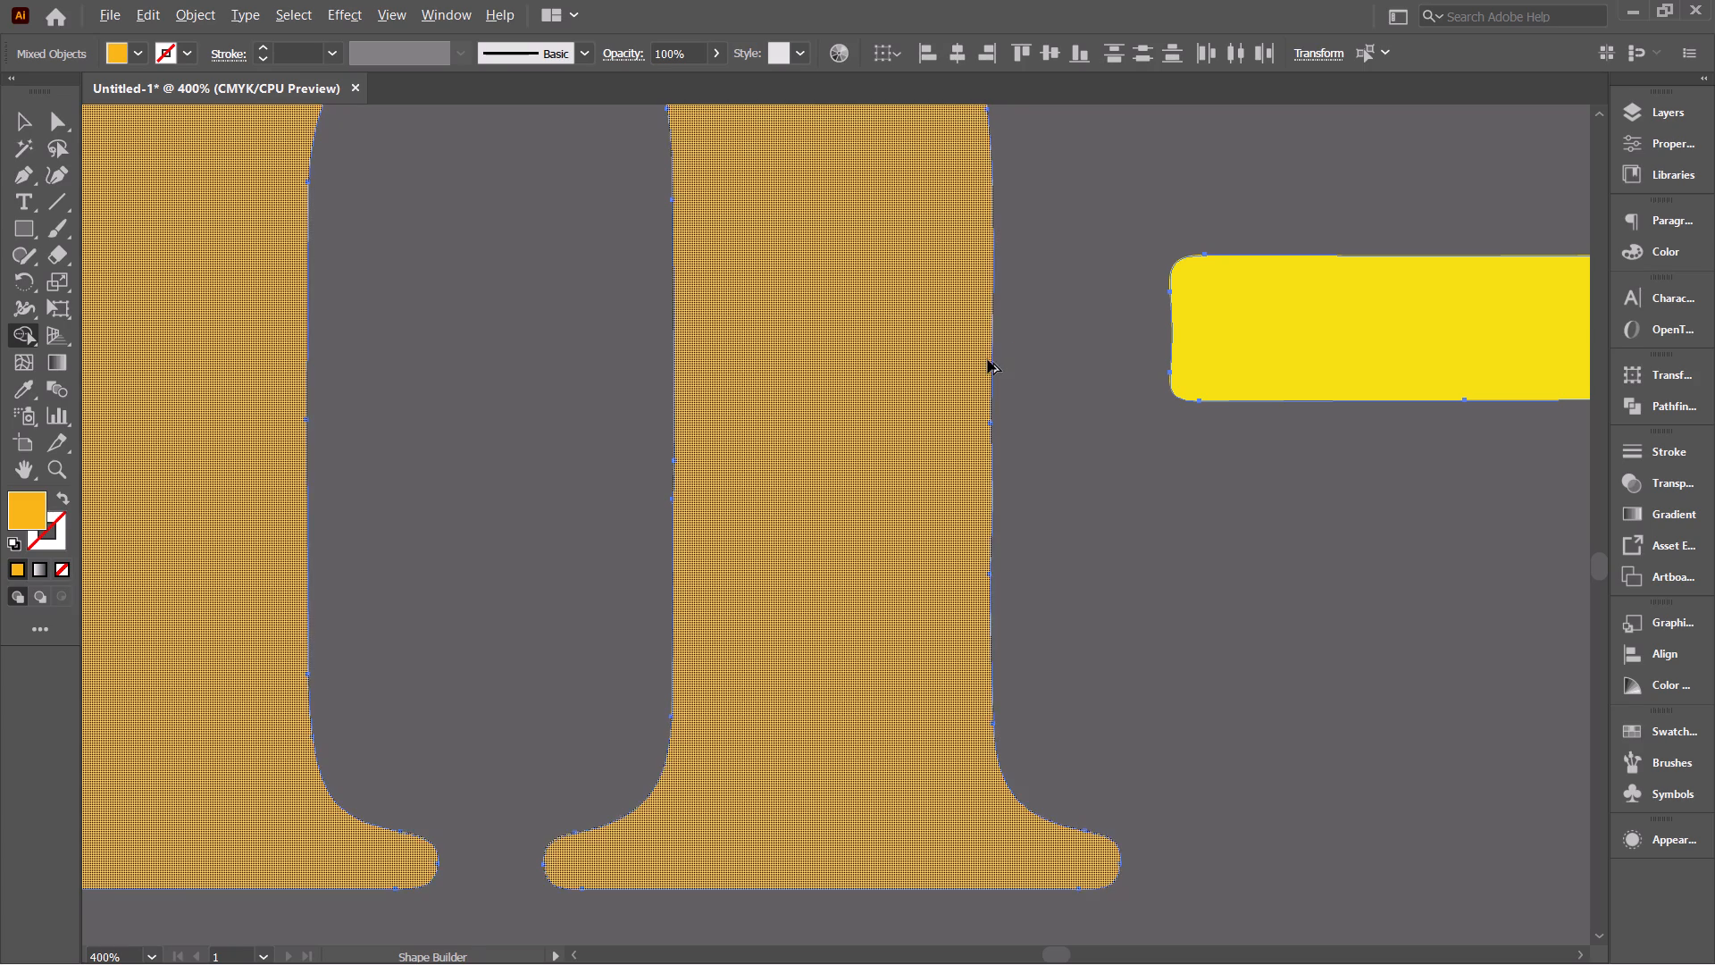
scroll(988, 360, "down", 4, "ctrl+alt")
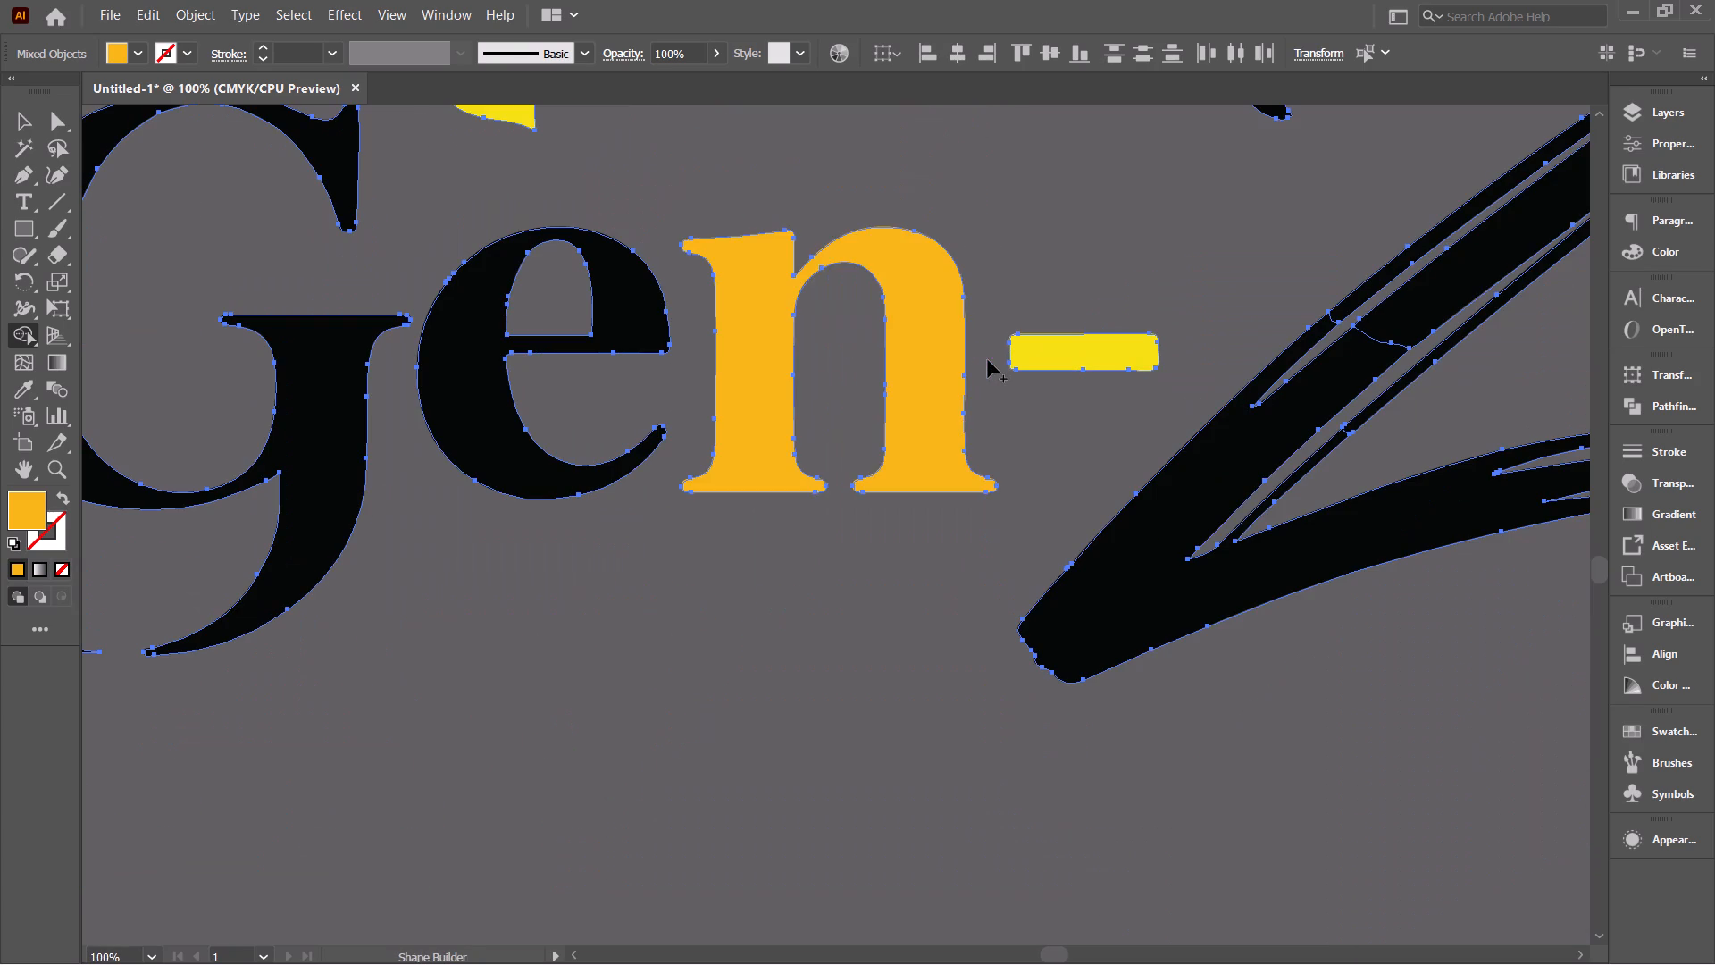
scroll(811, 357, "up", 3, "ctrl+alt")
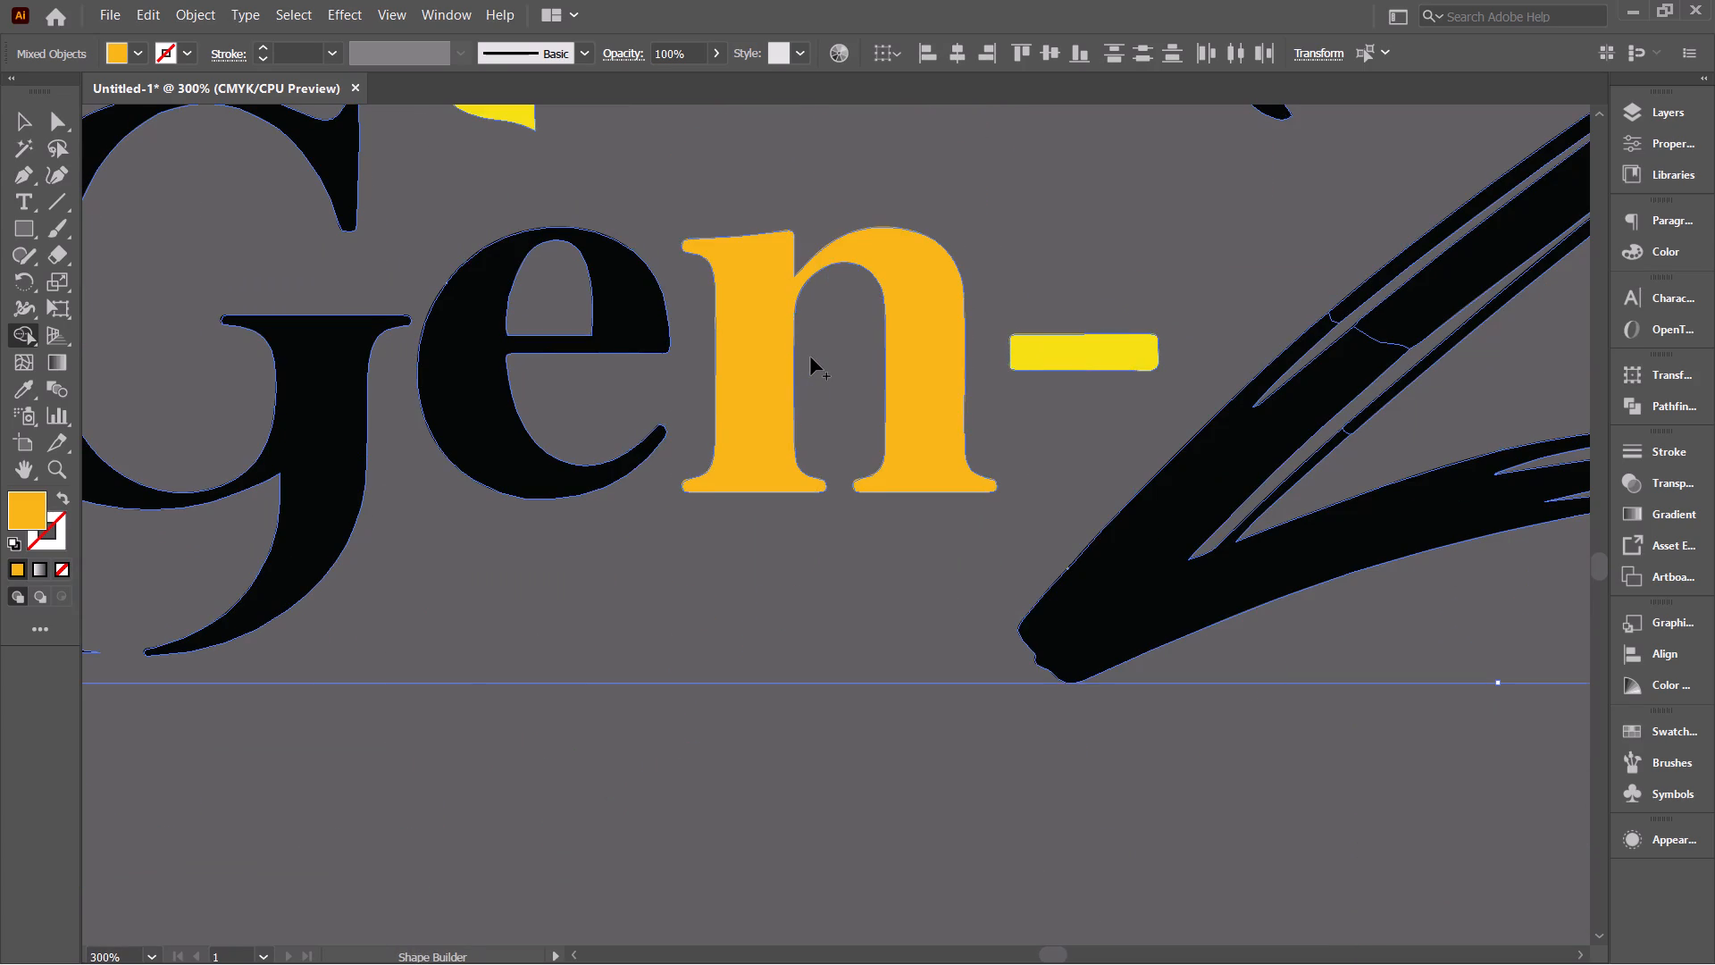
scroll(811, 357, "down", 3, "ctrl+alt")
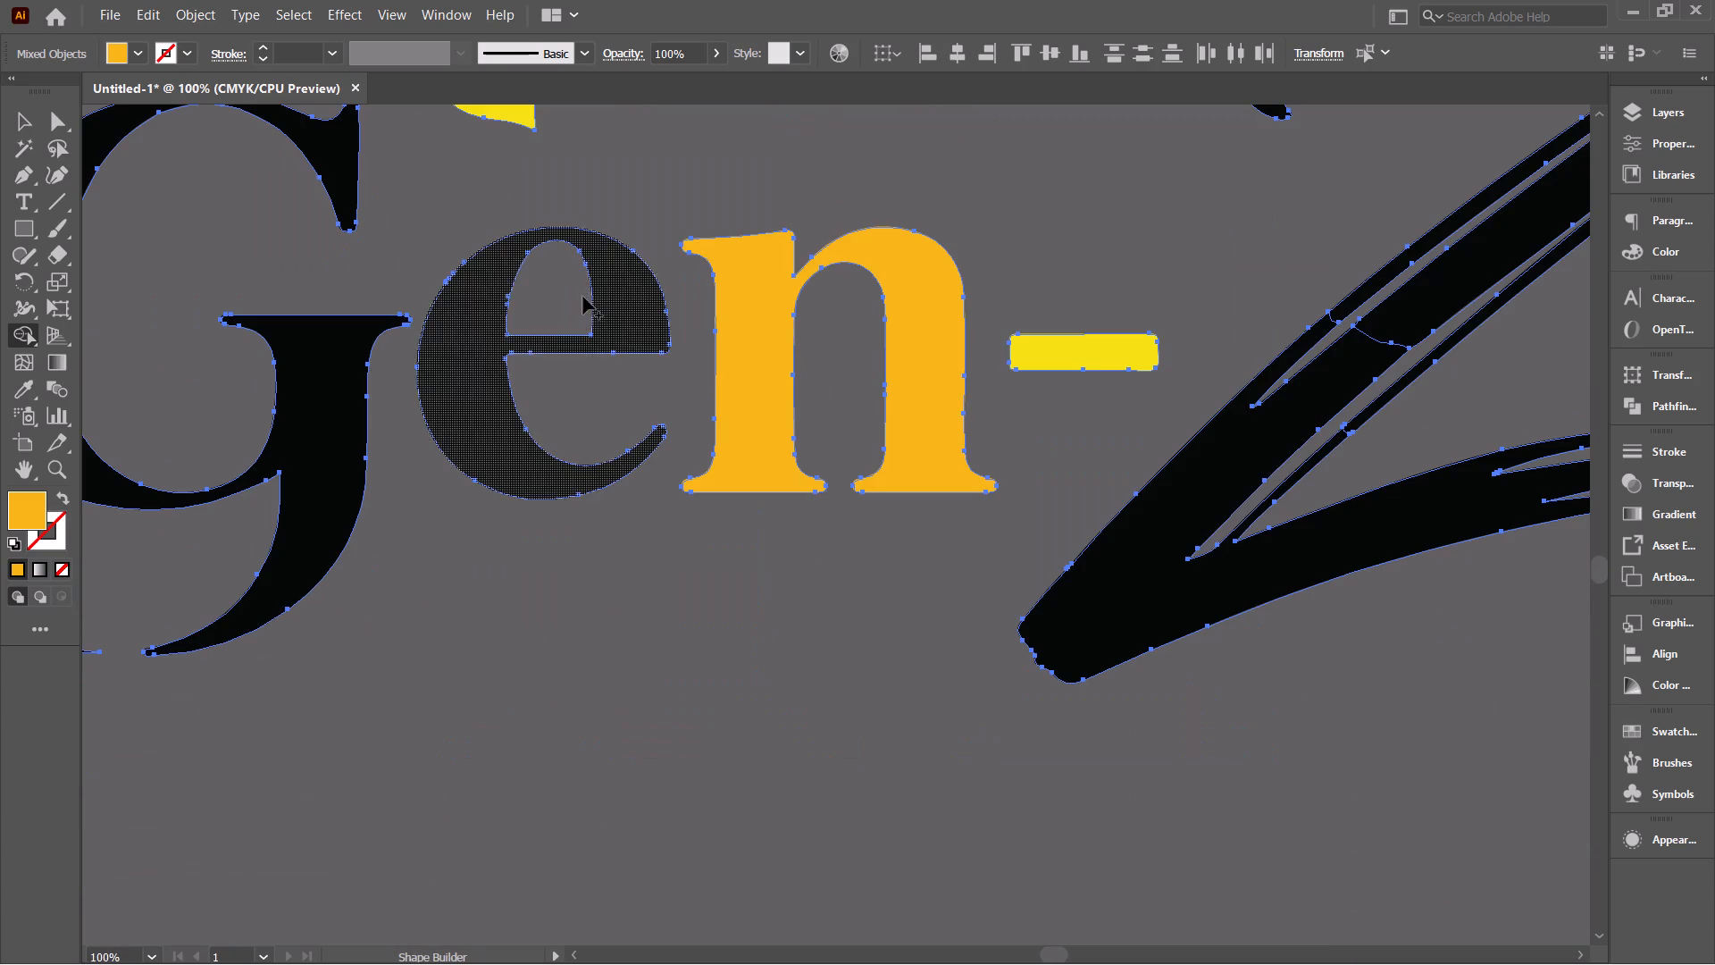
scroll(978, 353, "left", 4)
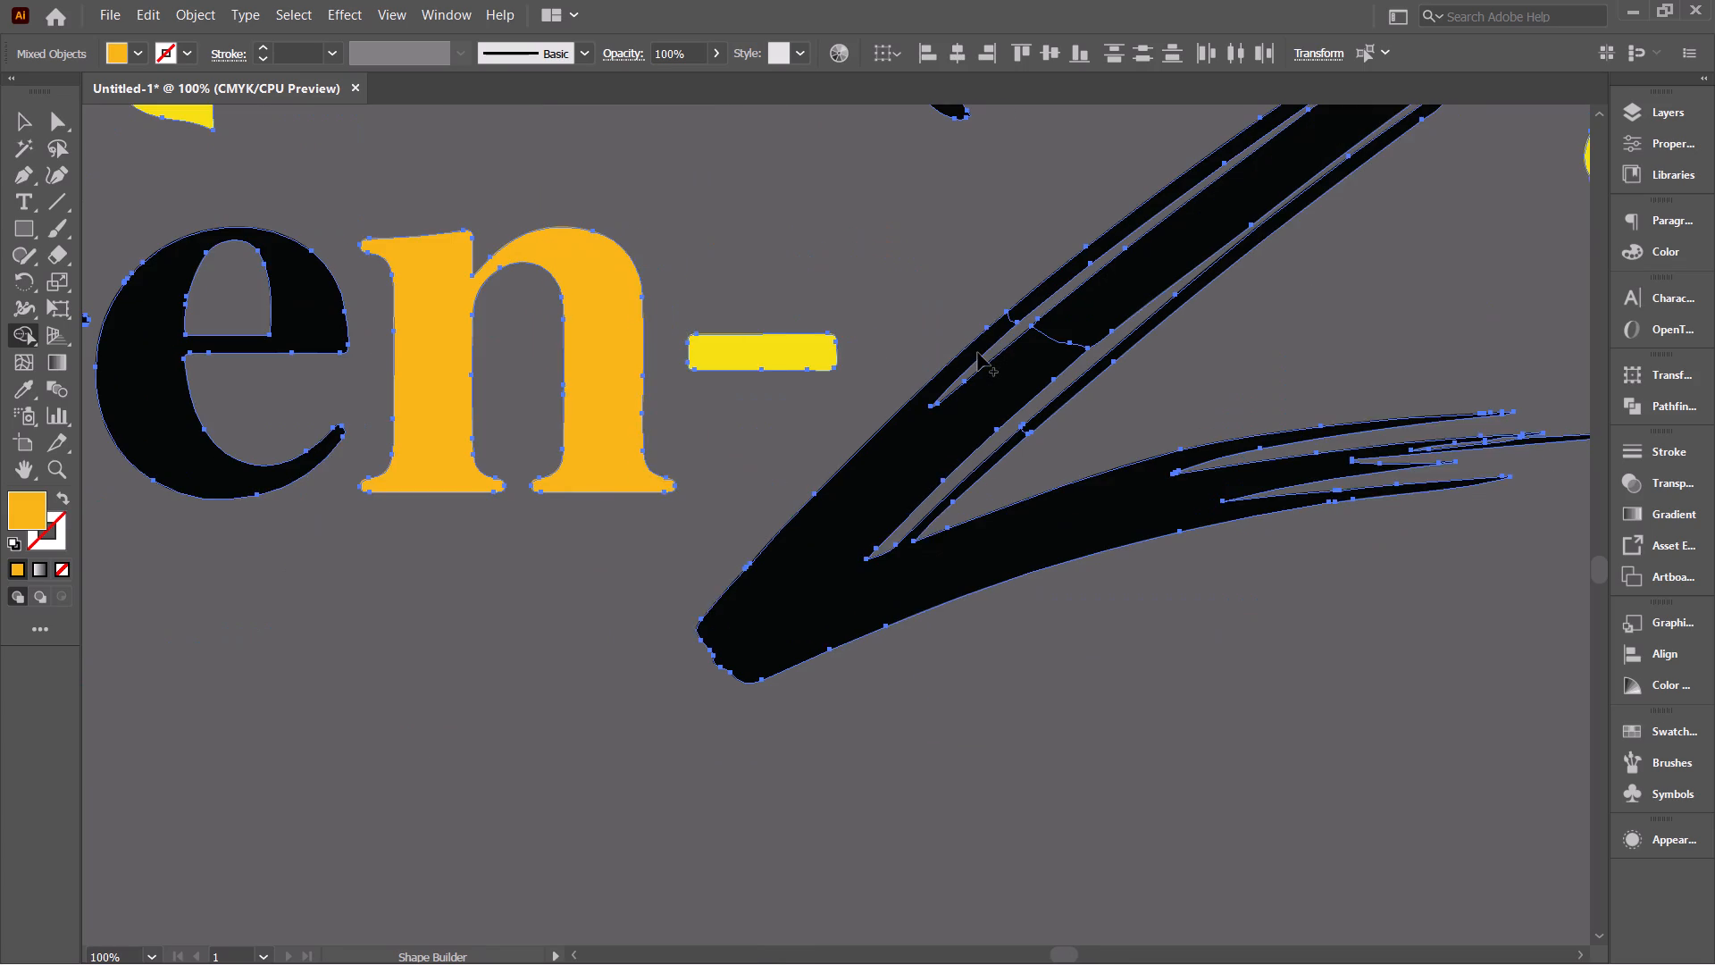
scroll(978, 353, "left", 7)
scroll(809, 314, "up", 2)
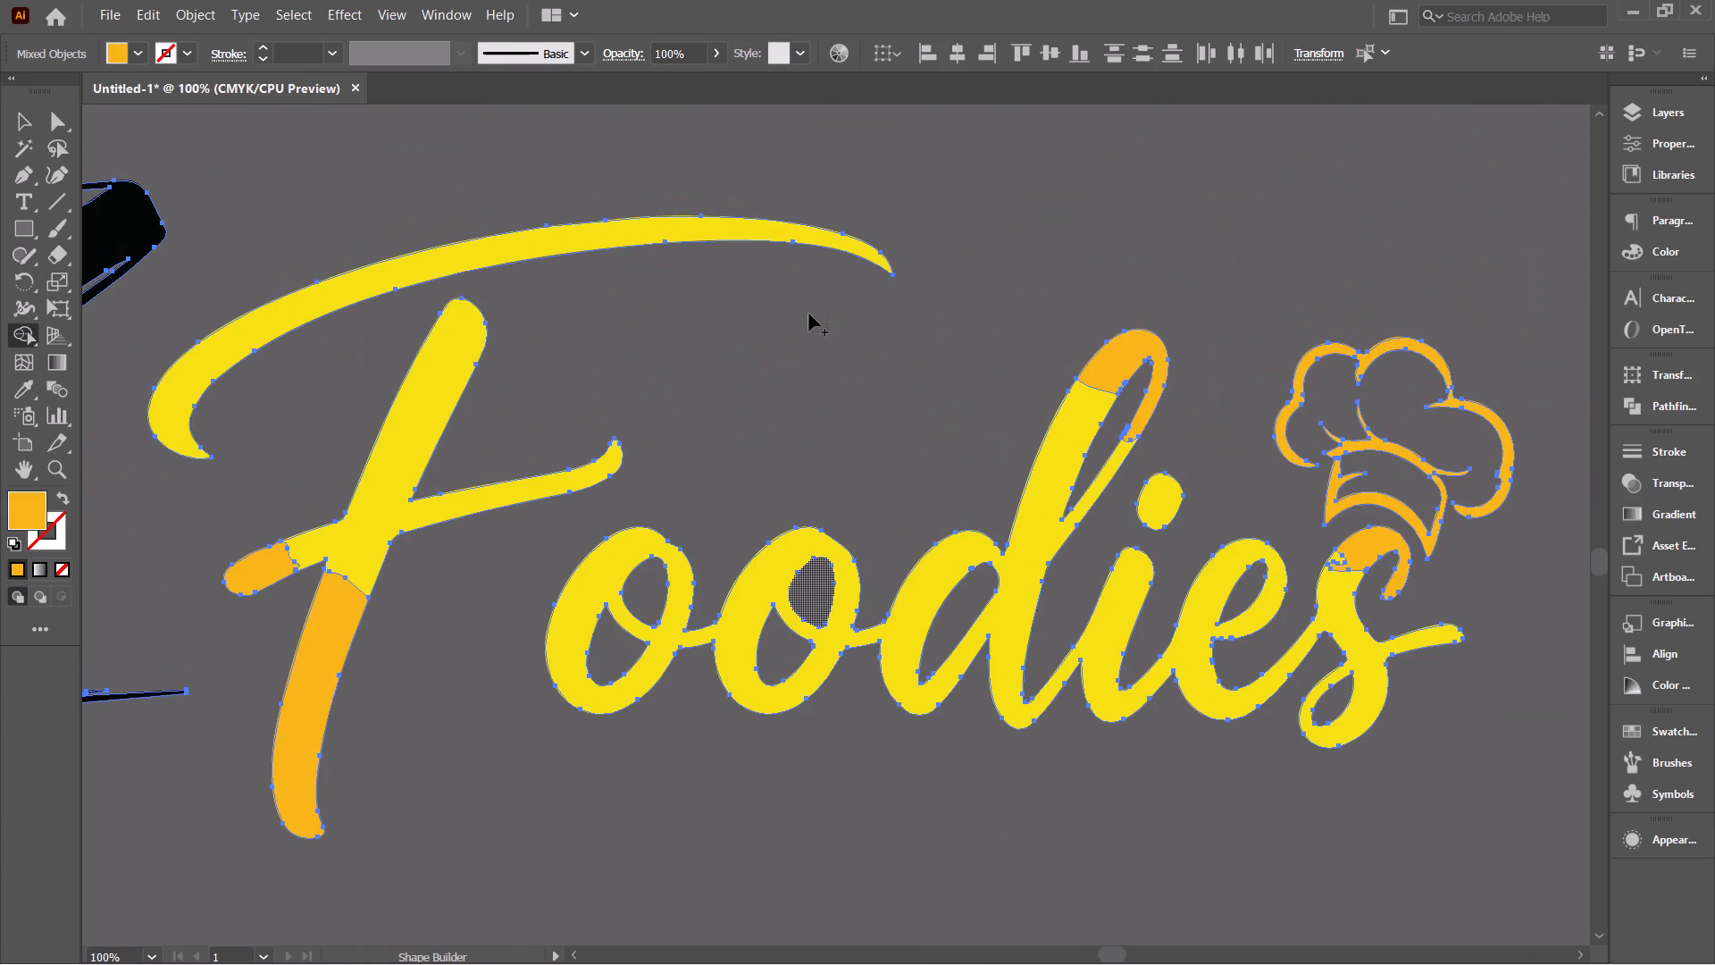
left_click_drag(372, 524, 355, 551)
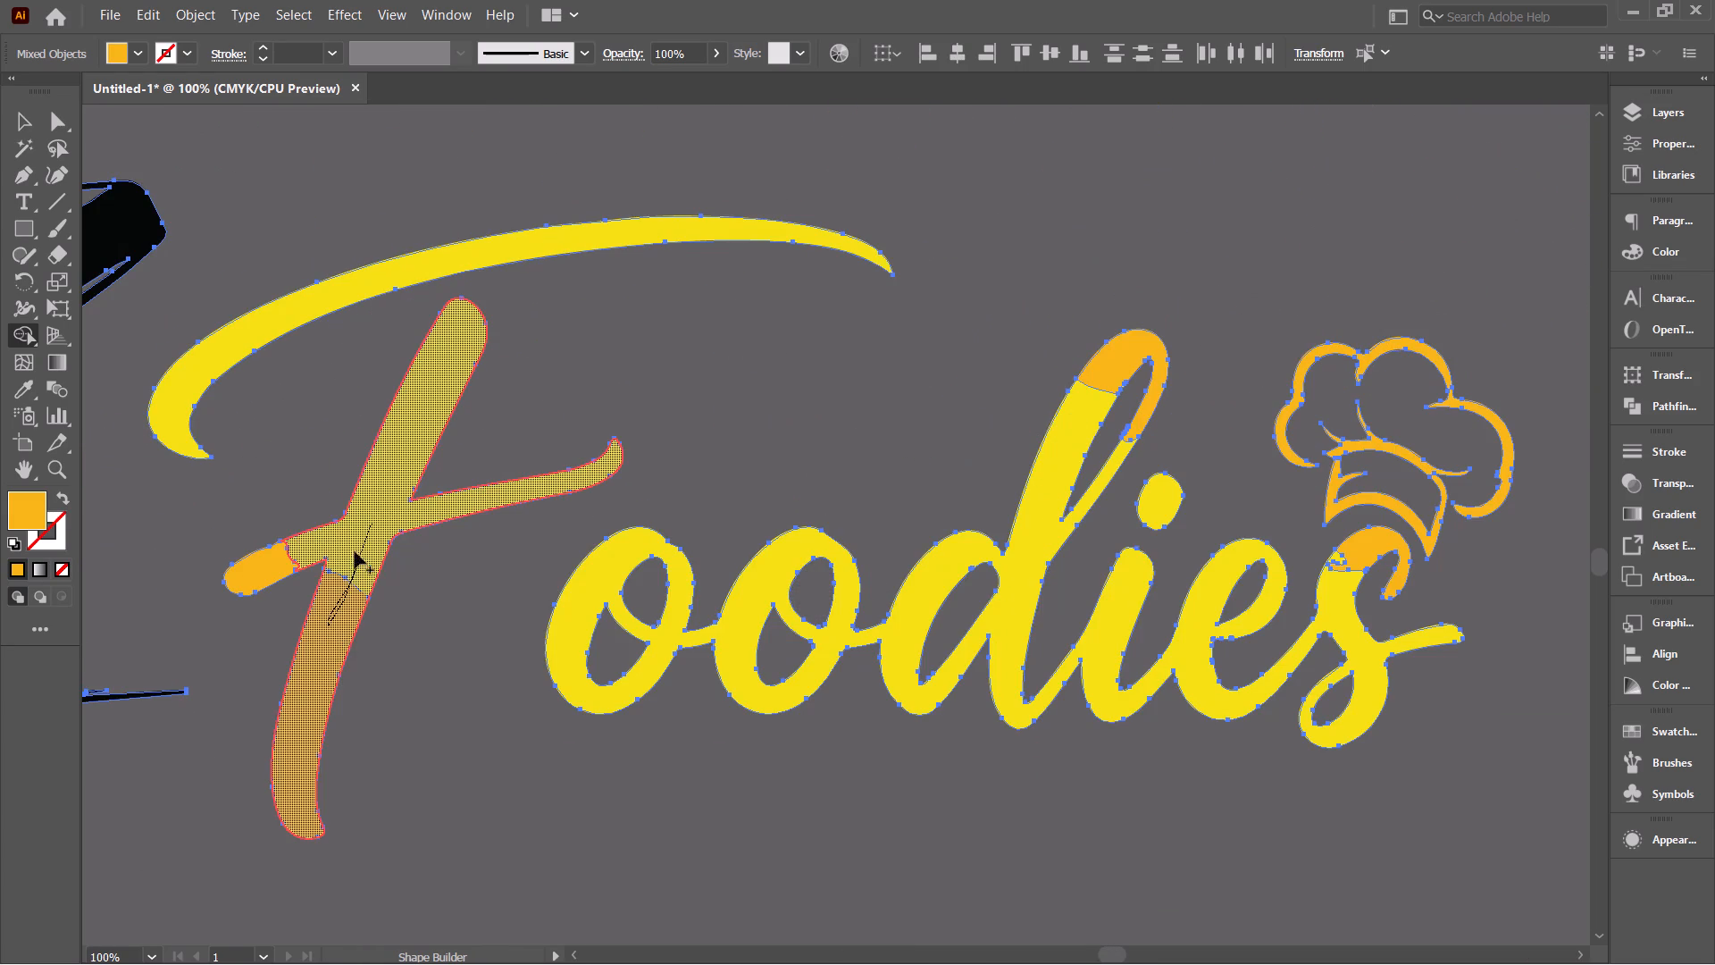
left_click_drag(355, 551, 276, 567)
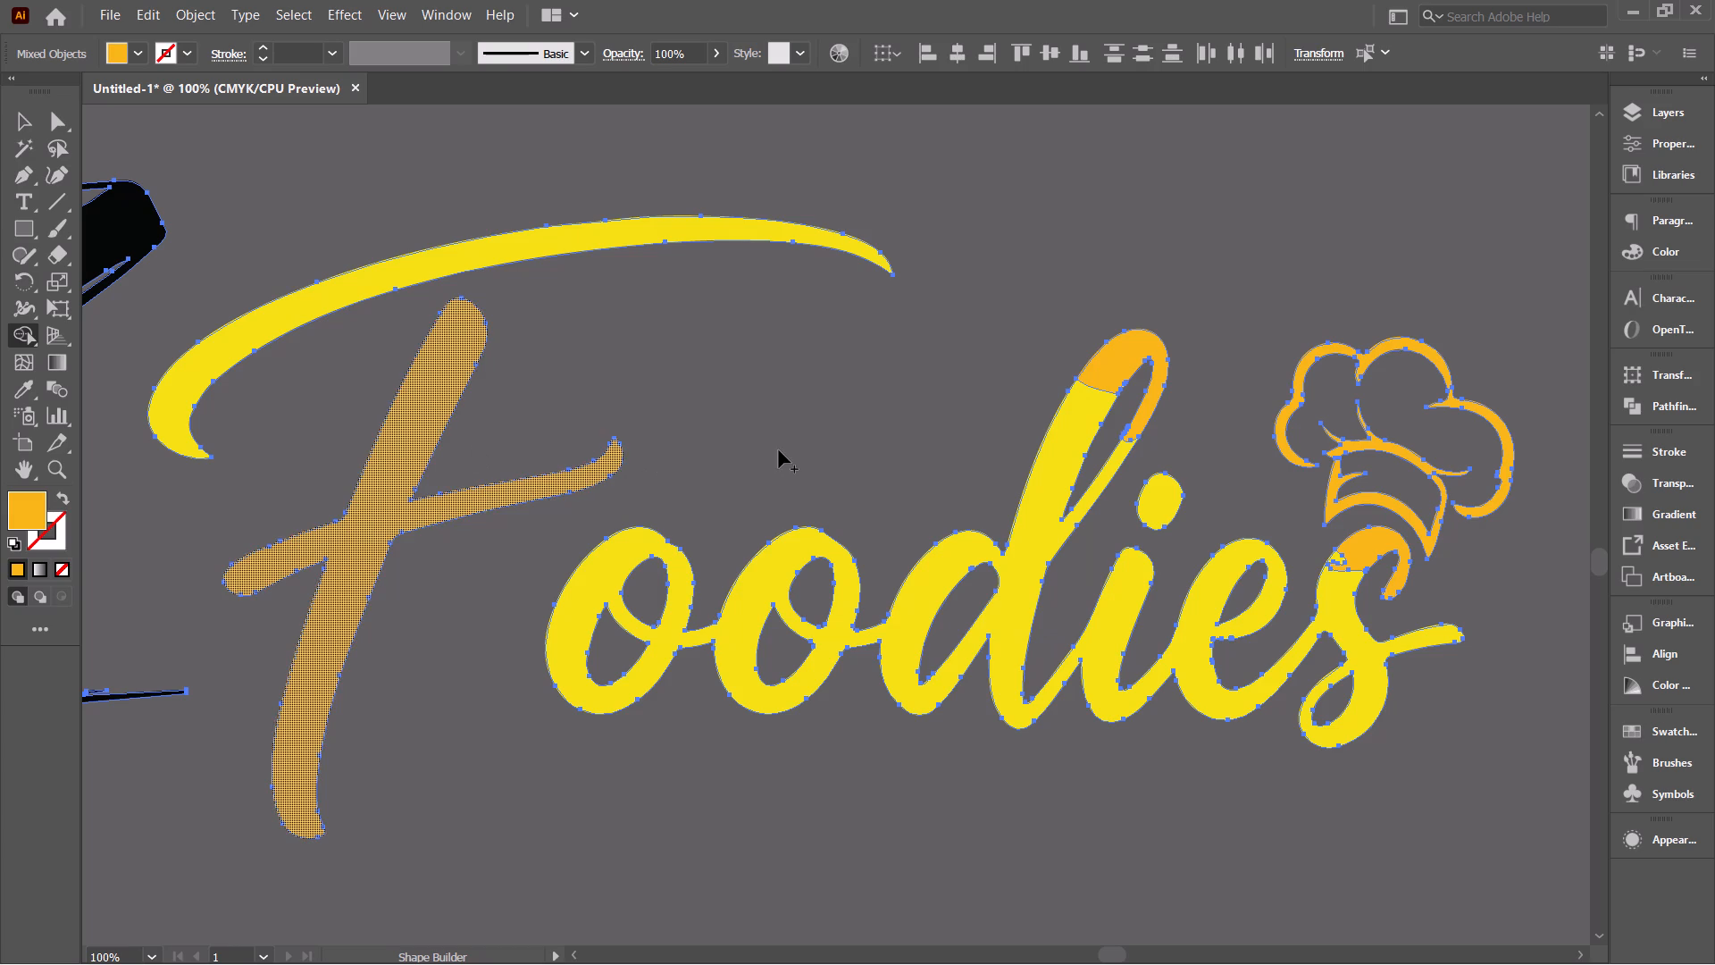
Merge the orange loop of the d and the orange top of the s with the yellow "oodies" lettering into one orange shape.
scroll(909, 465, "left", 3)
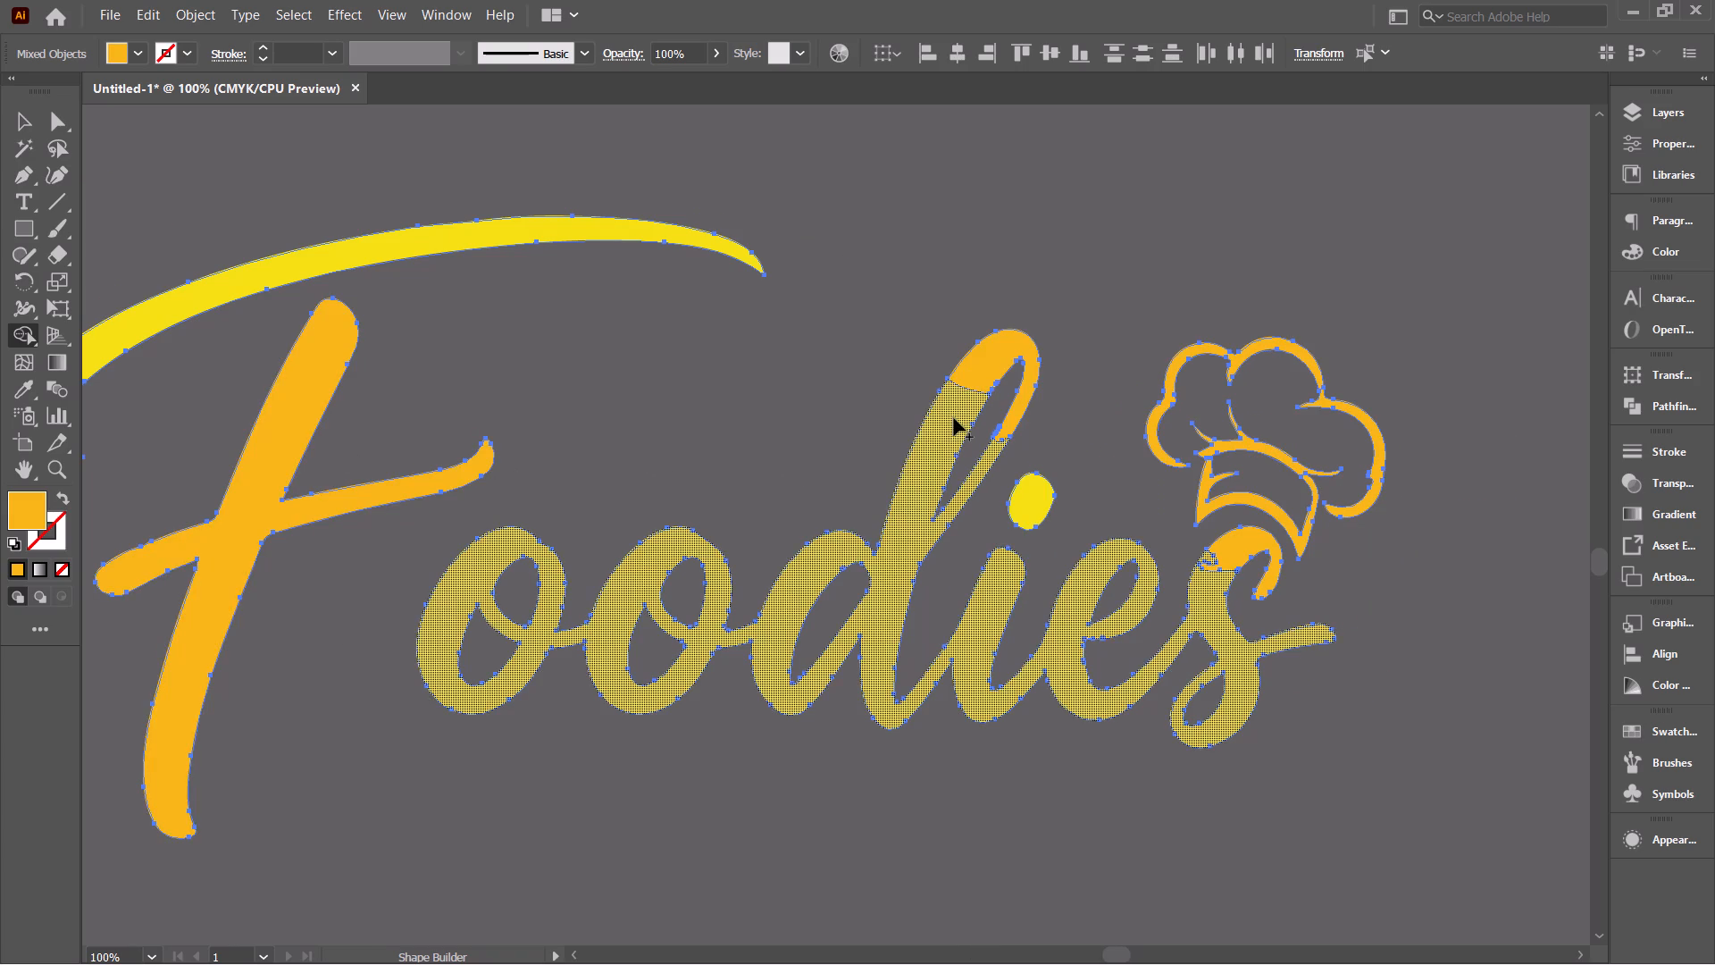
left_click_drag(954, 418, 976, 373)
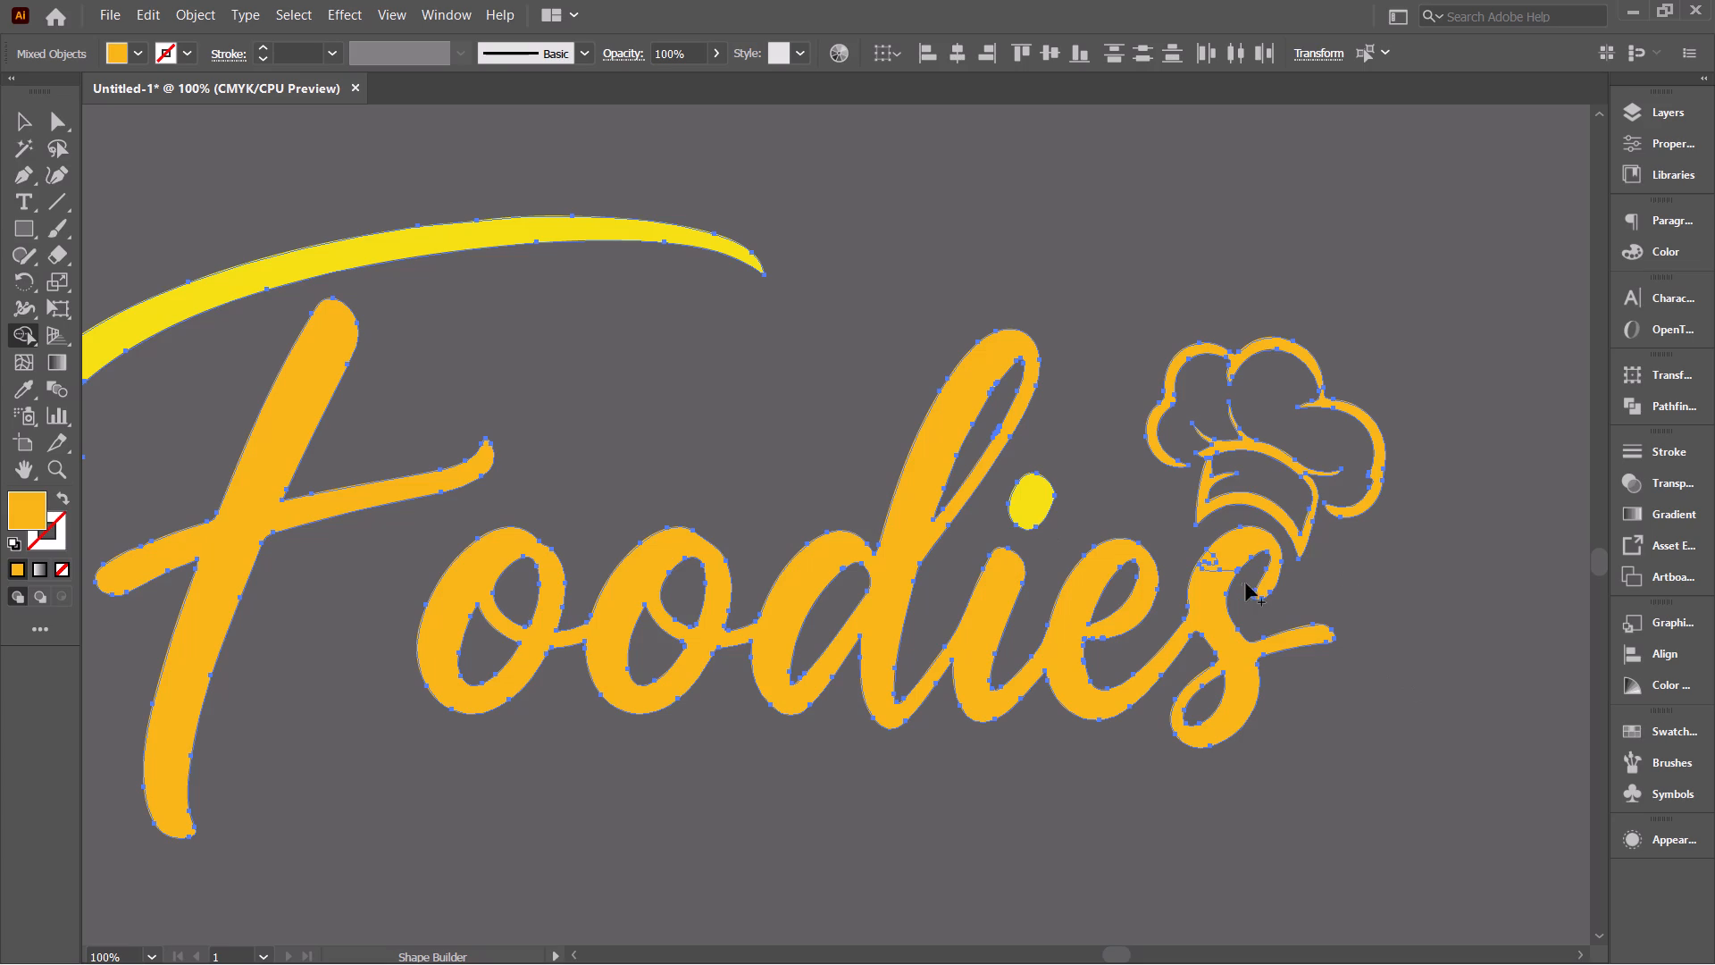
left_click_drag(1226, 549, 1210, 611)
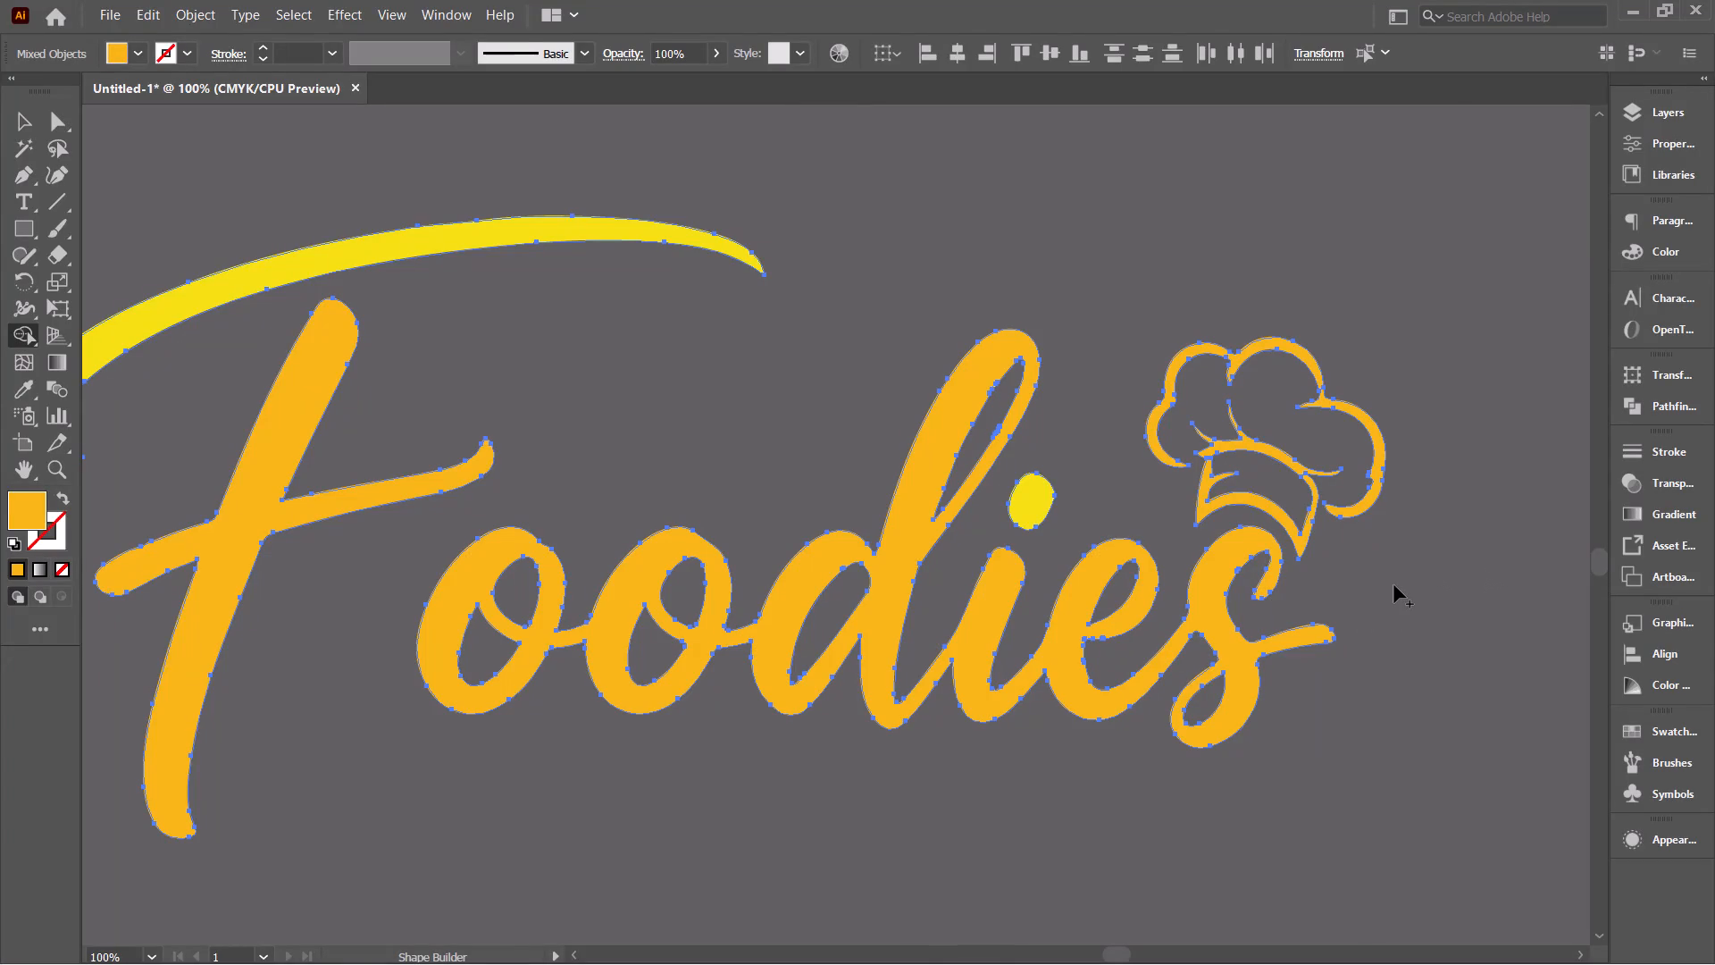
scroll(1295, 482, "up", 3, "ctrl+alt")
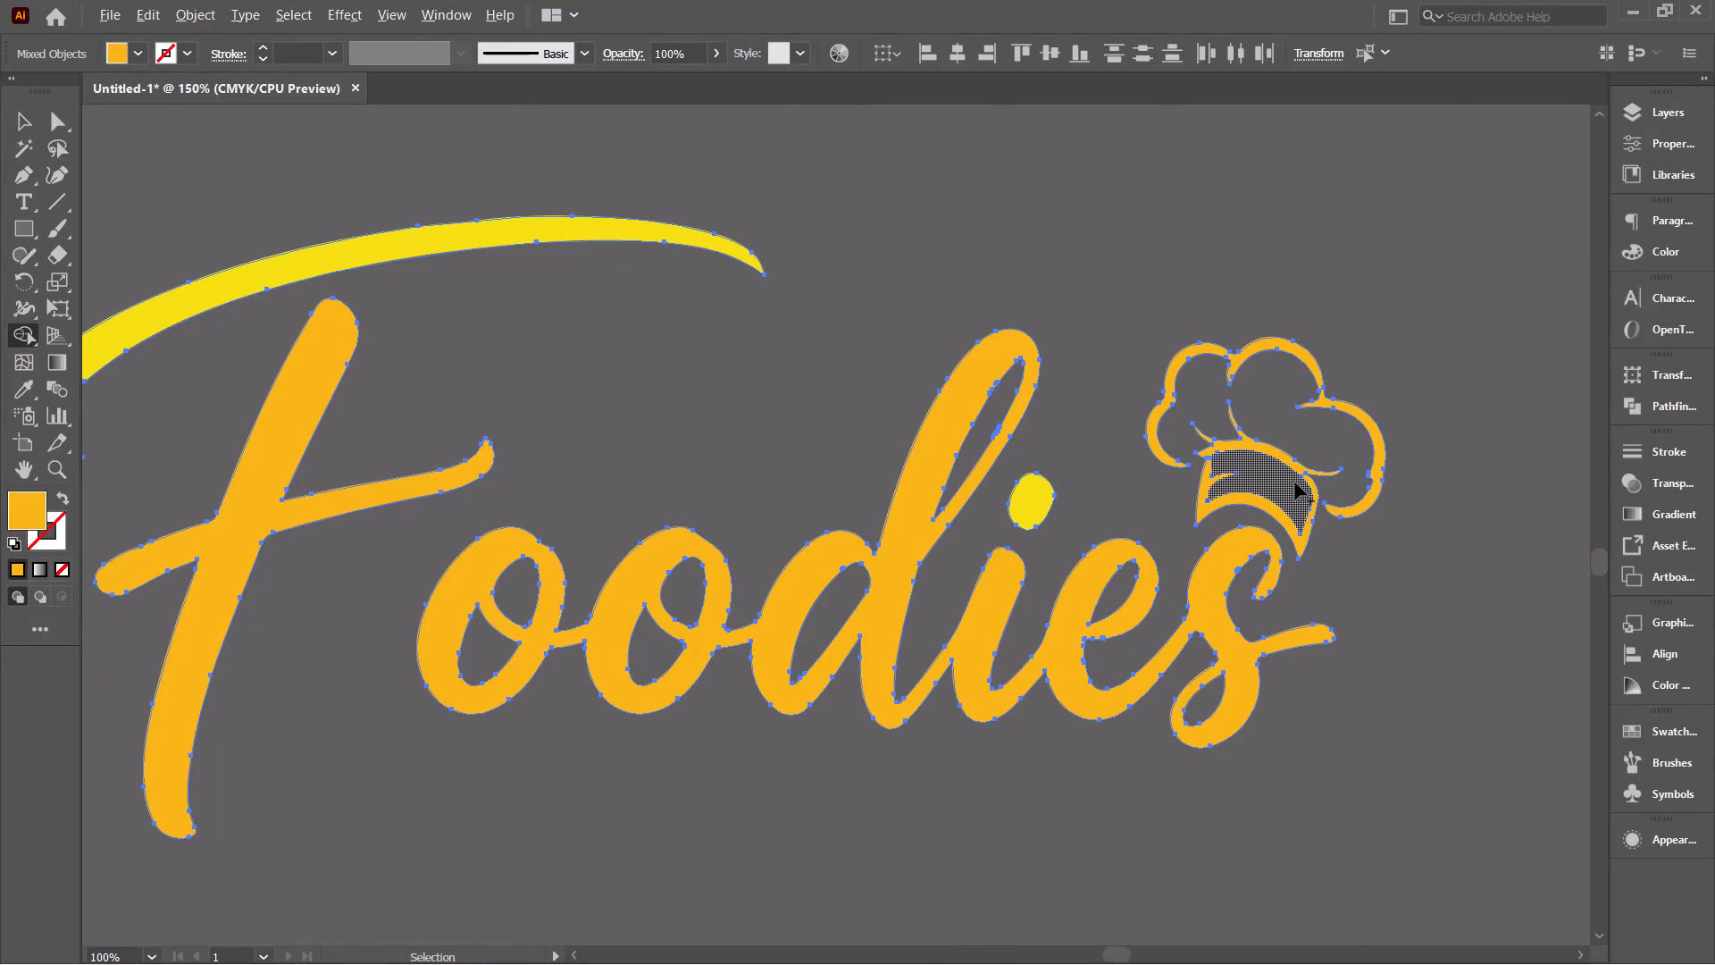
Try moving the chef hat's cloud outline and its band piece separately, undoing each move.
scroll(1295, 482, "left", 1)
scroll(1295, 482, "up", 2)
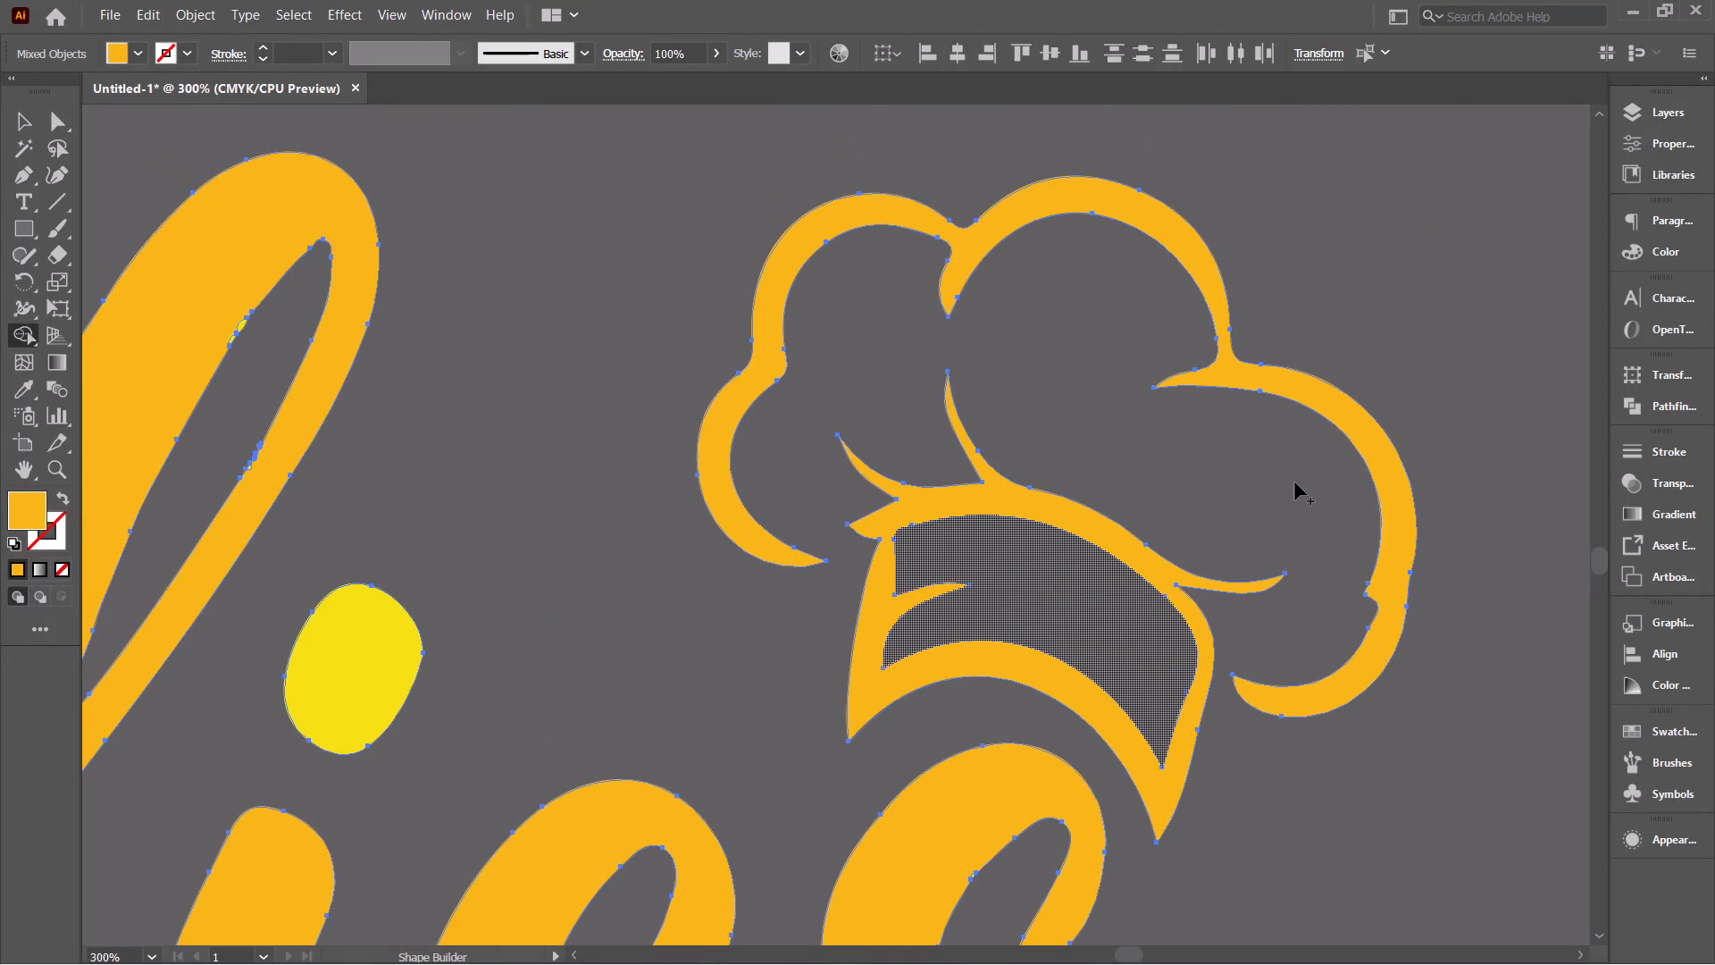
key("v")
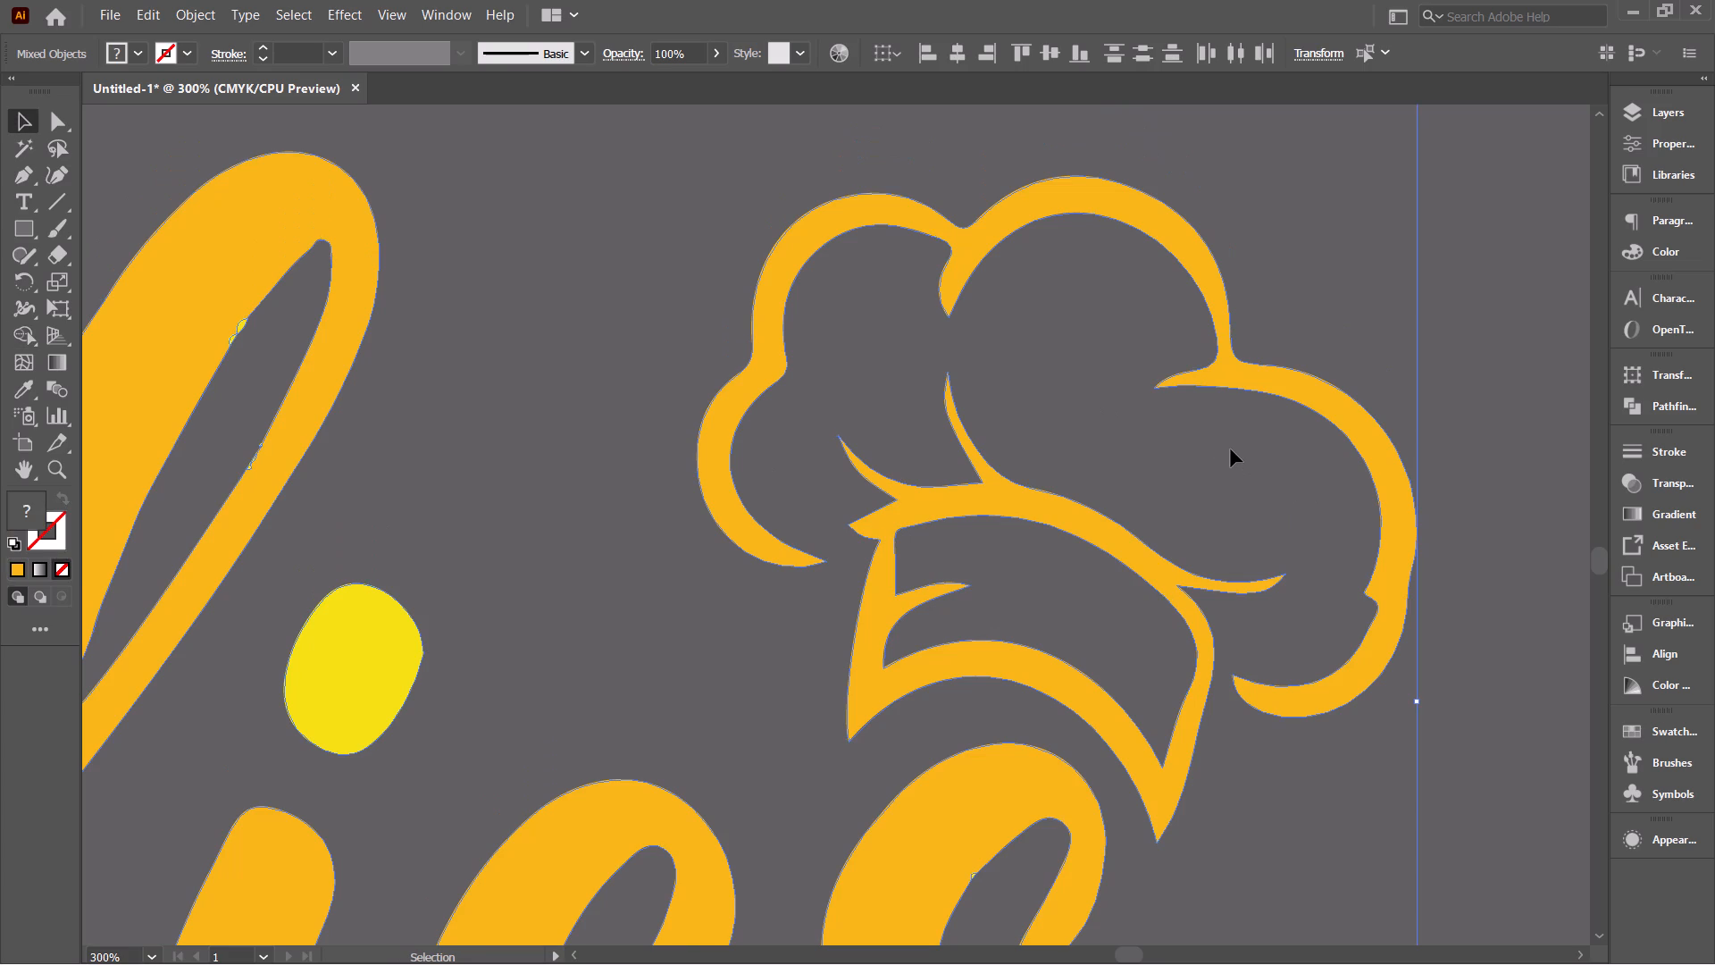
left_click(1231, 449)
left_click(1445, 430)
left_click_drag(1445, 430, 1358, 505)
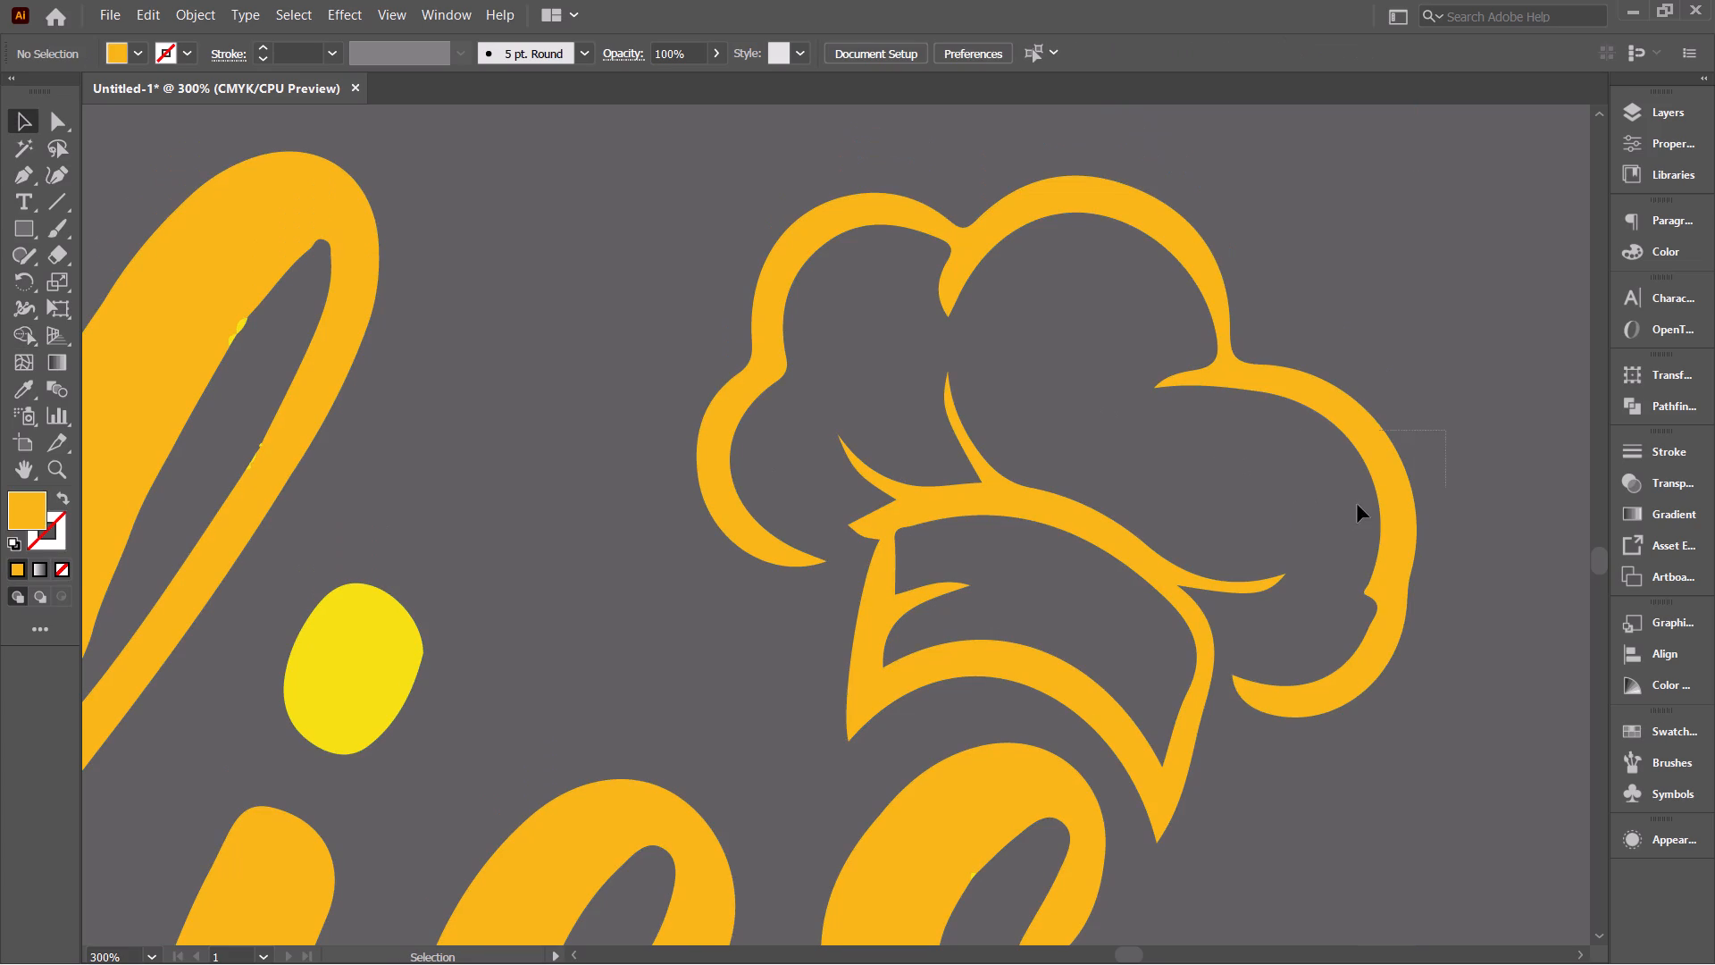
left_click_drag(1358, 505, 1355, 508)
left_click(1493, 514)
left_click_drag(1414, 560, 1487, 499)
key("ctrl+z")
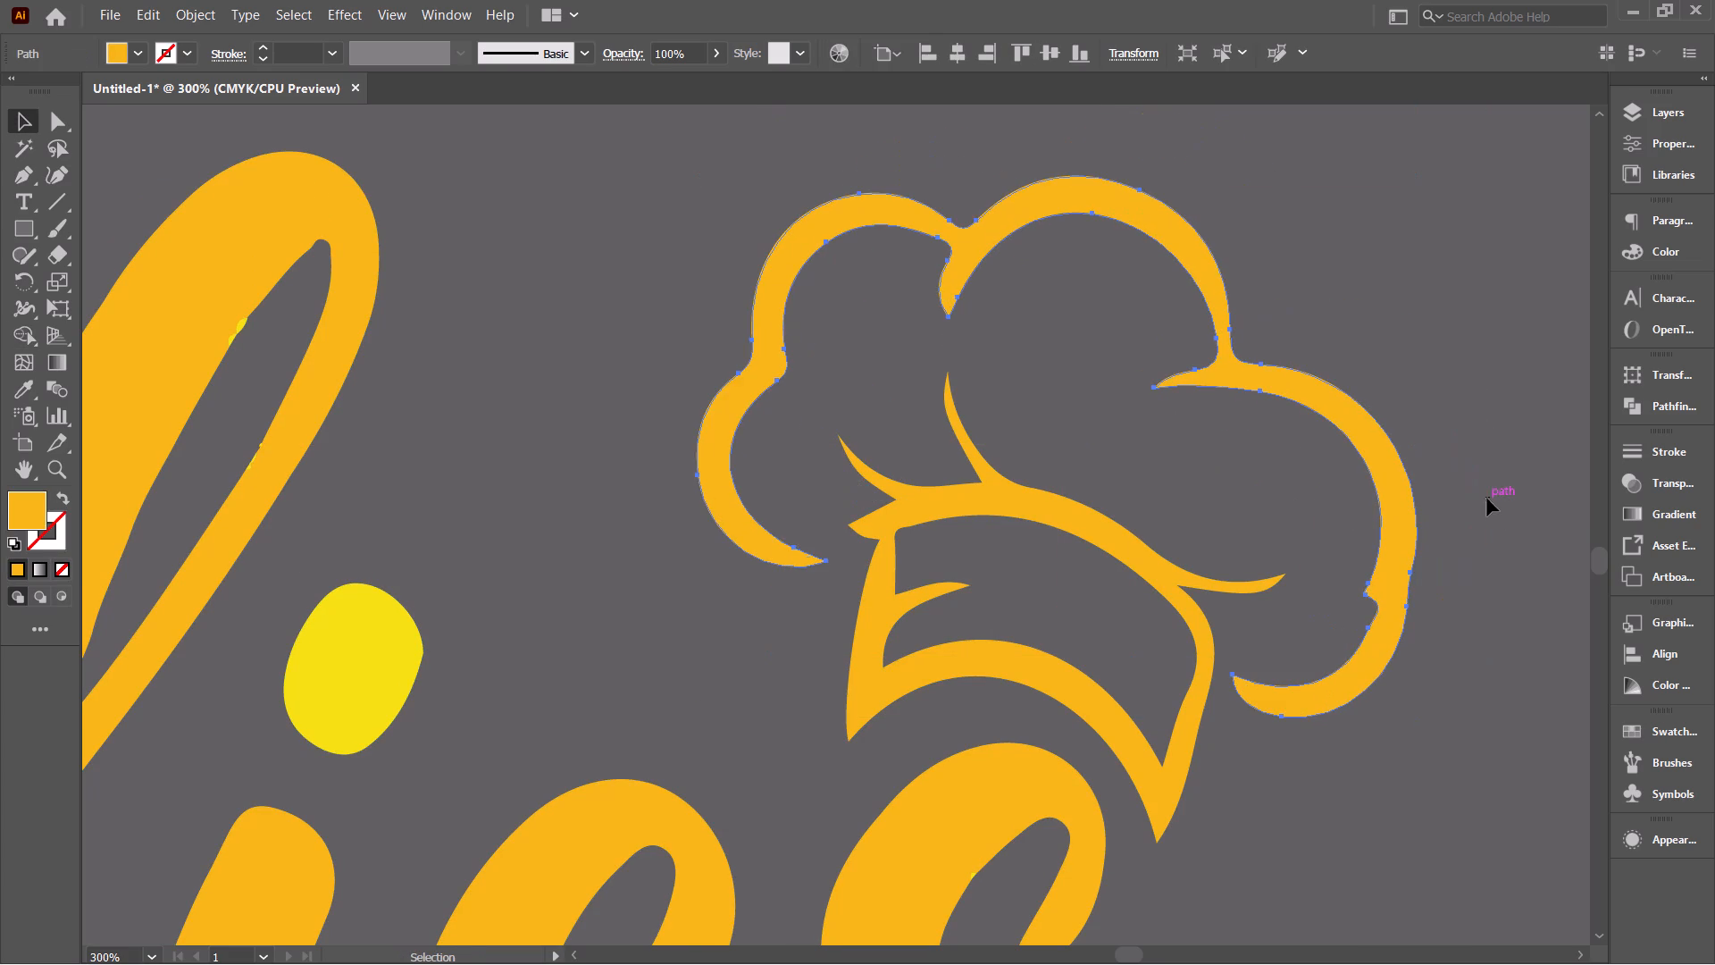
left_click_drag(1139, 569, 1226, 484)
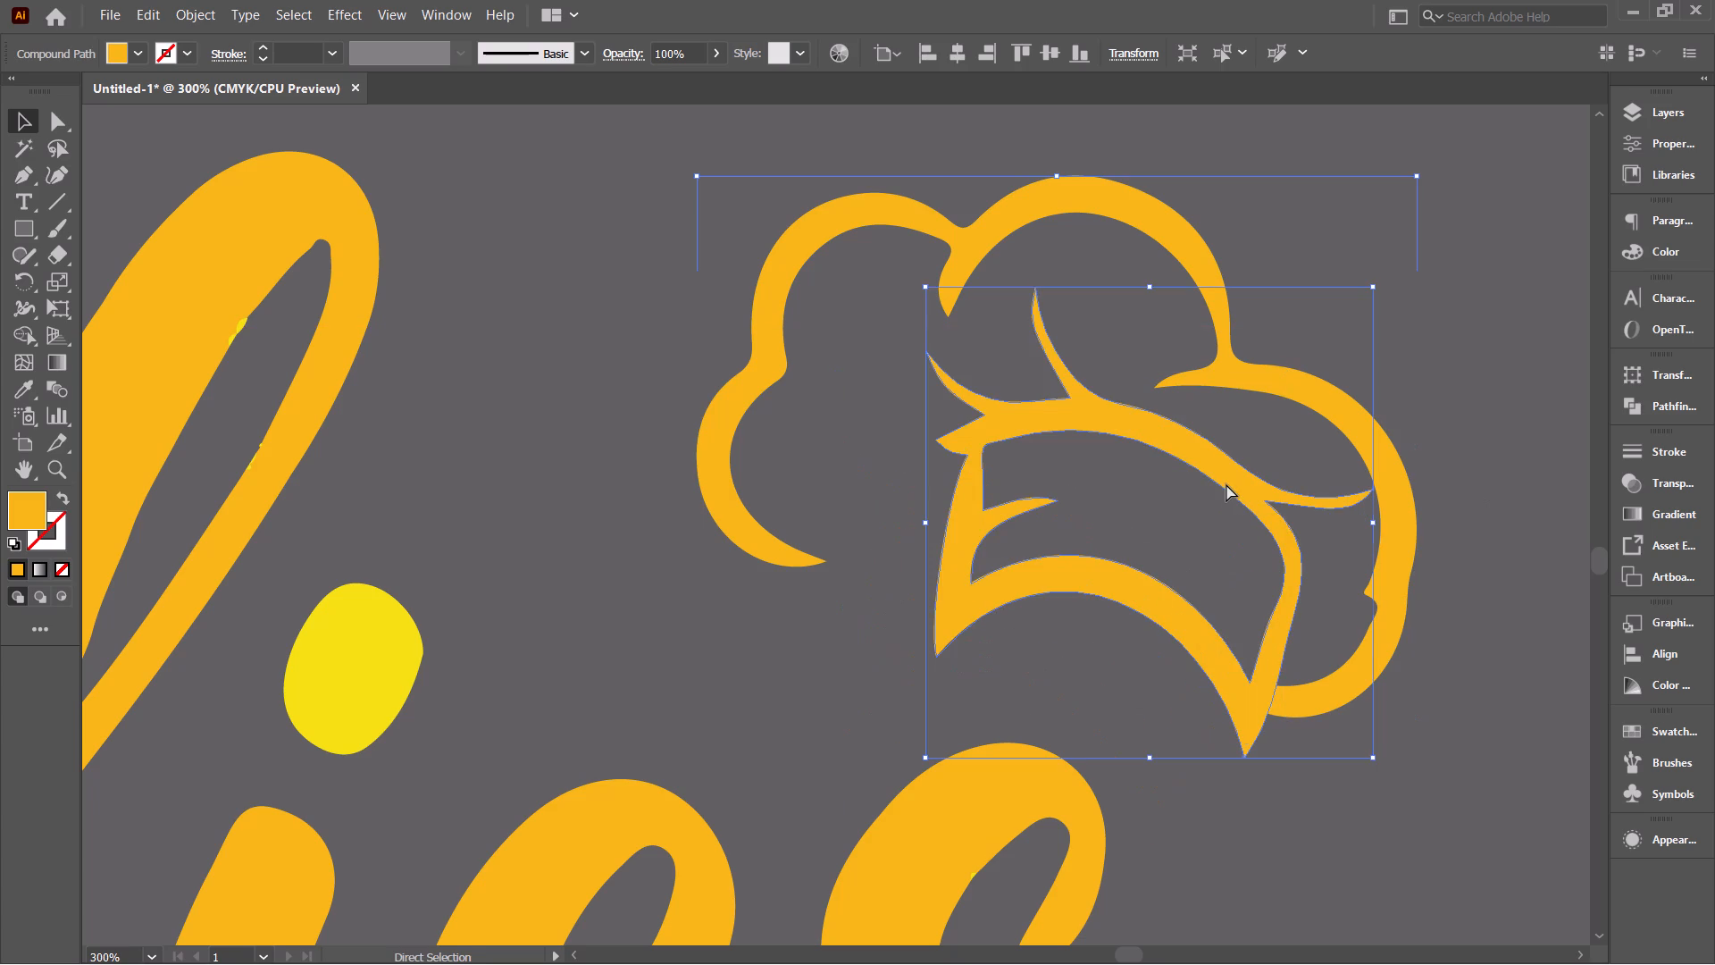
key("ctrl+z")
Merge the small yellow speck on the inner curve of the s with the orange "oodies" lettering using Shape Builder.
scroll(1025, 635, "down", 3)
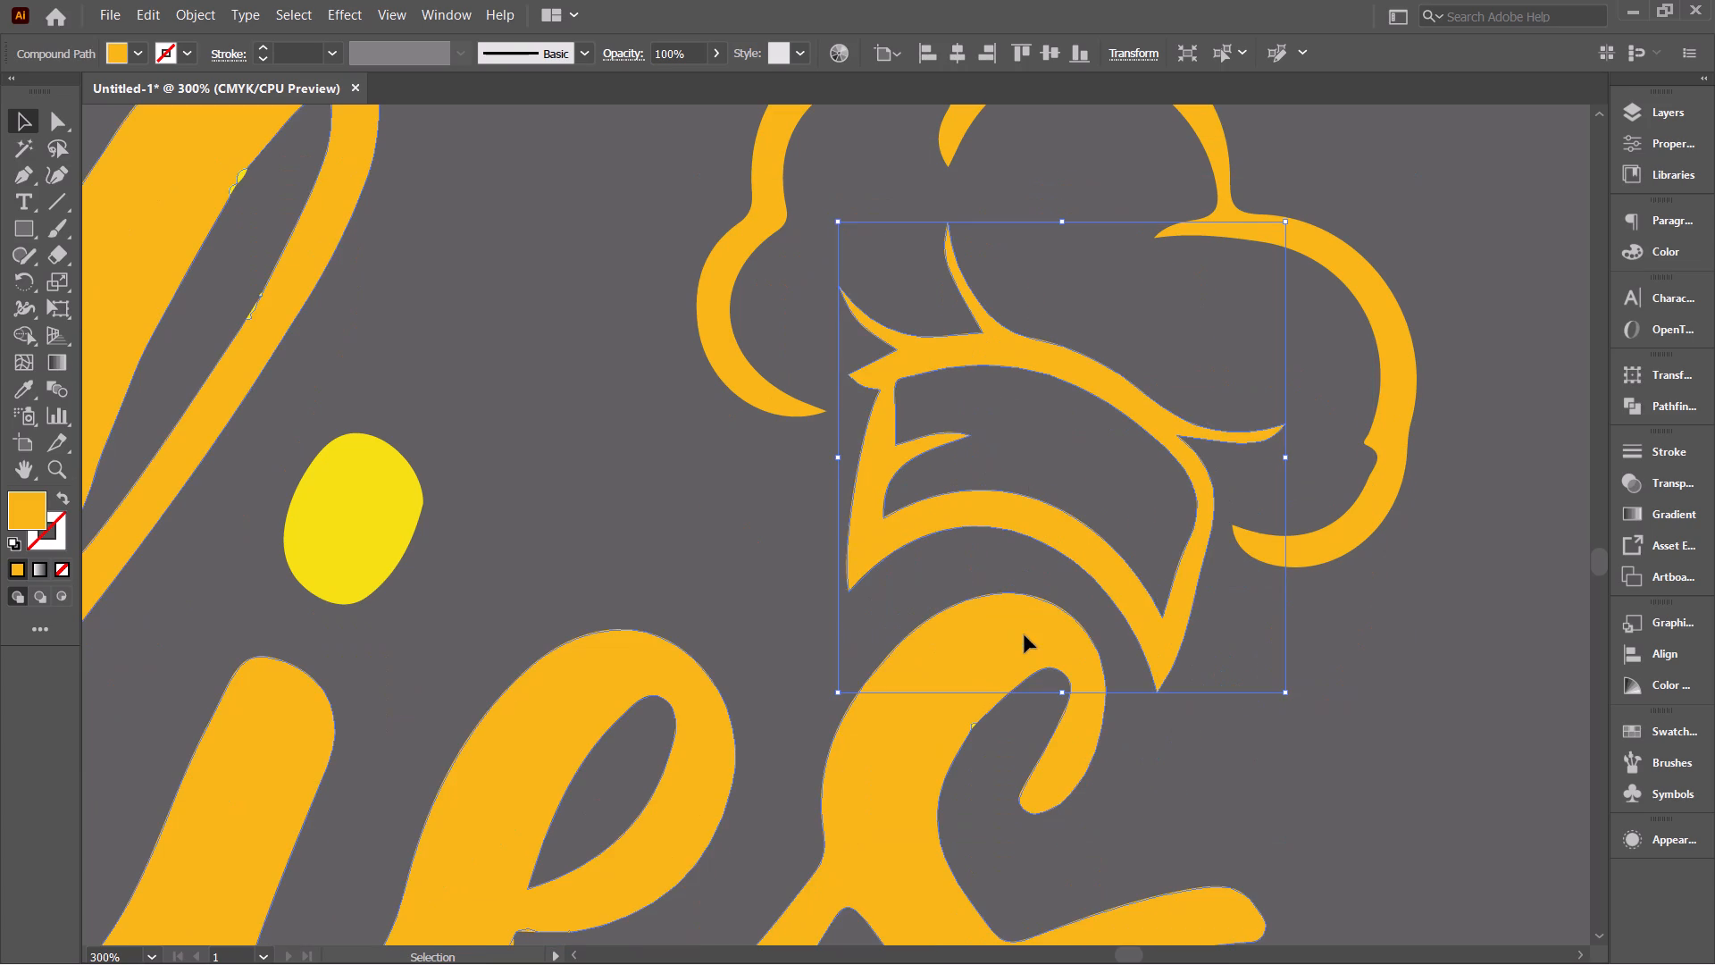
left_click(1002, 772)
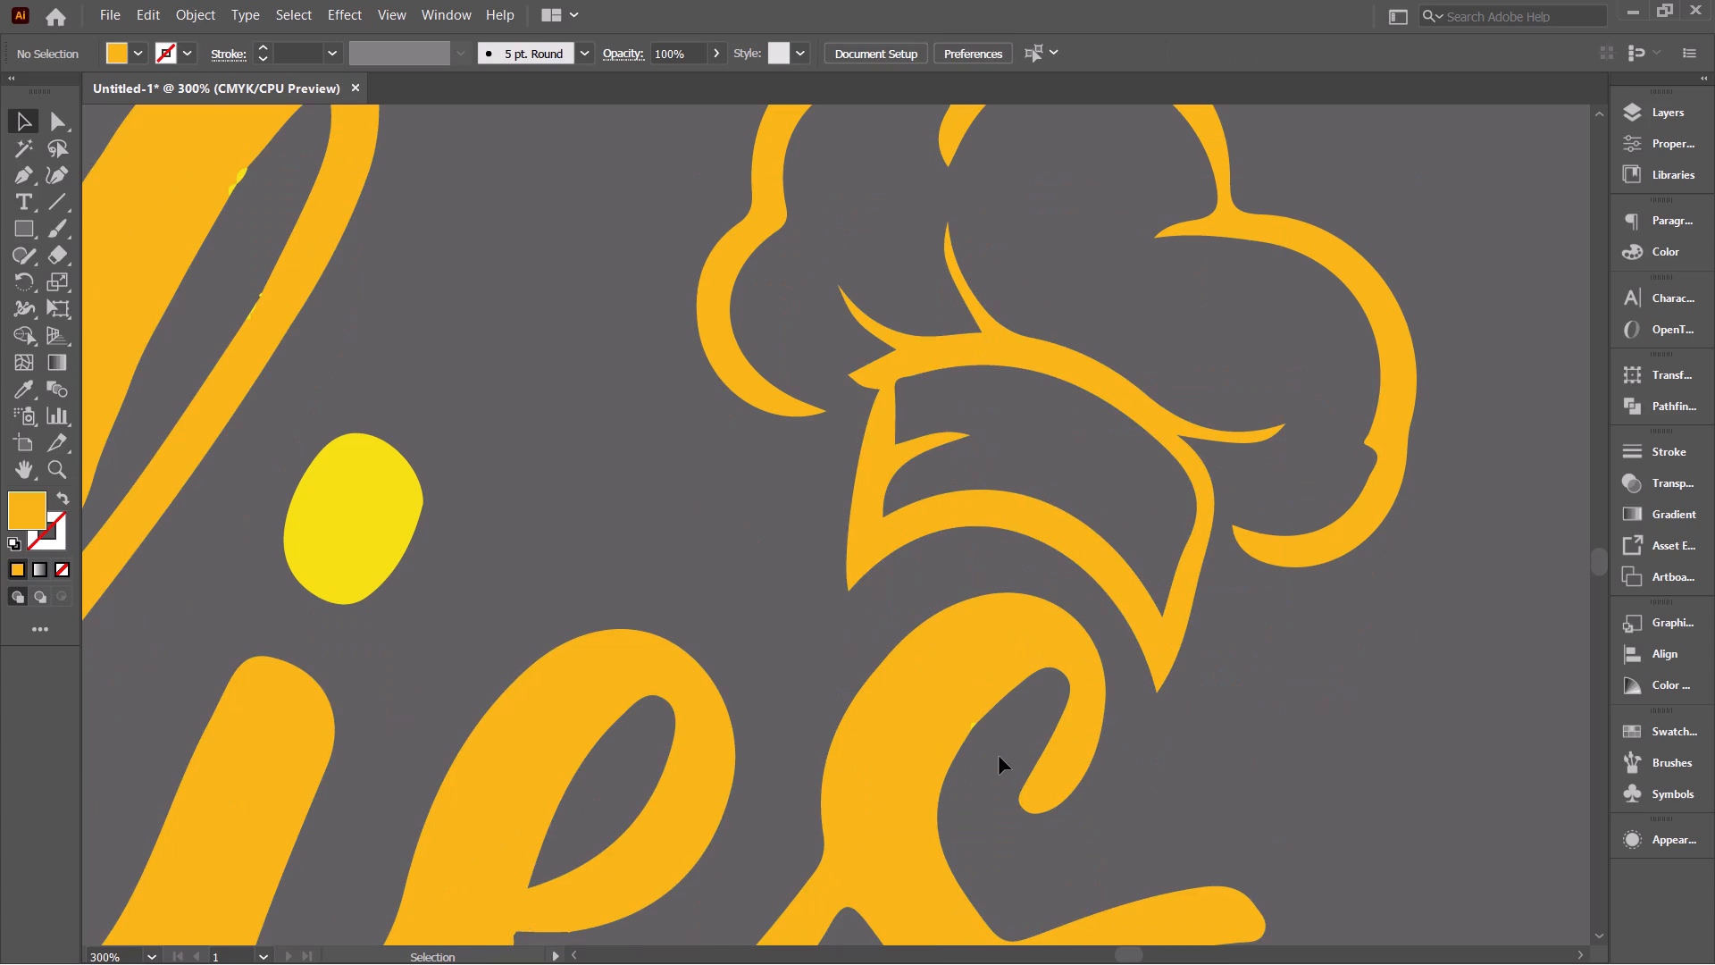
scroll(999, 755, "up", 1, "ctrl+alt")
left_click_drag(997, 751, 814, 688)
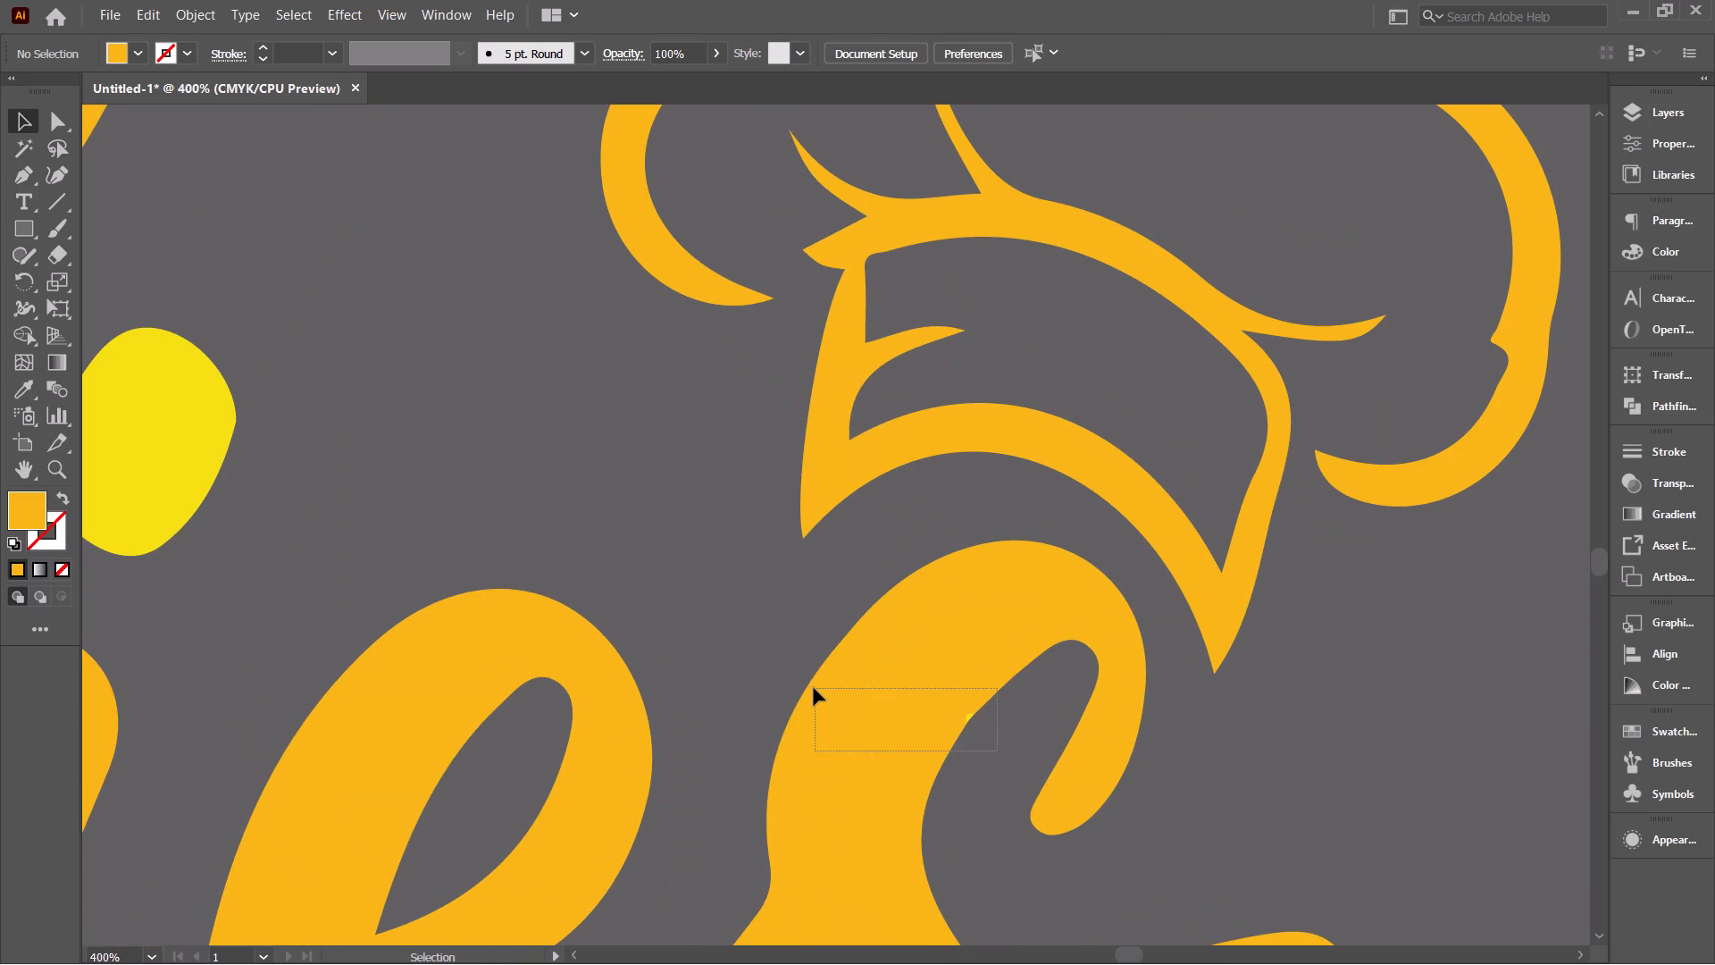
key("shift+m")
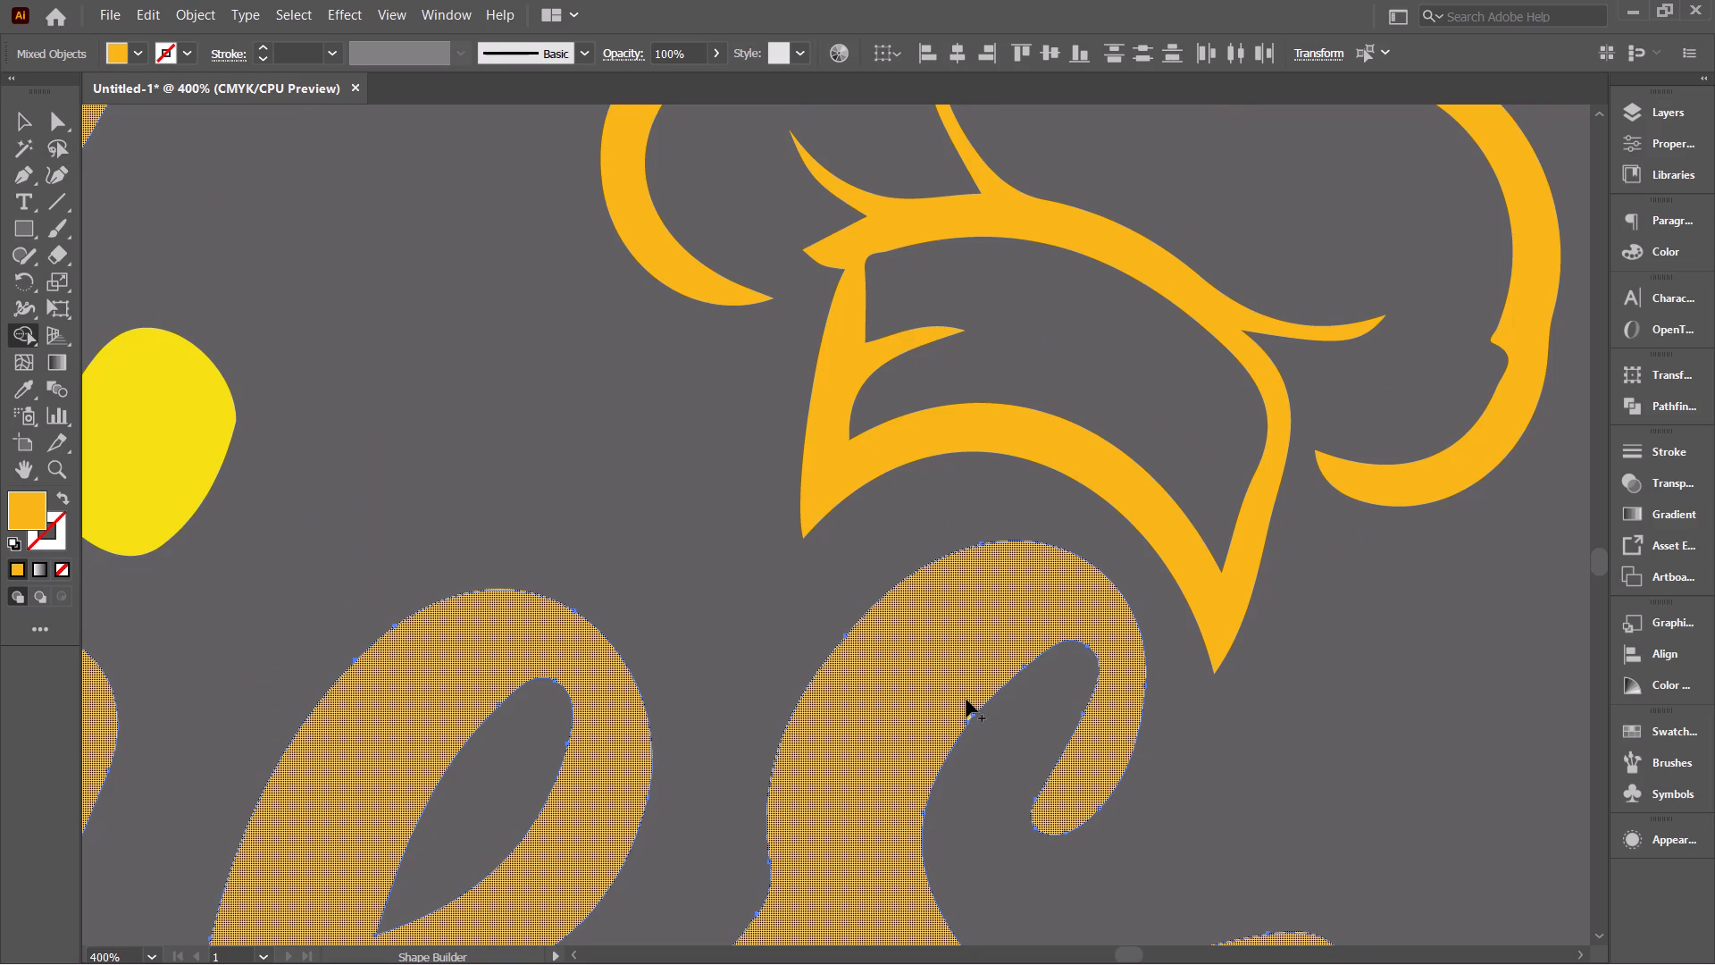
left_click_drag(966, 700, 962, 716)
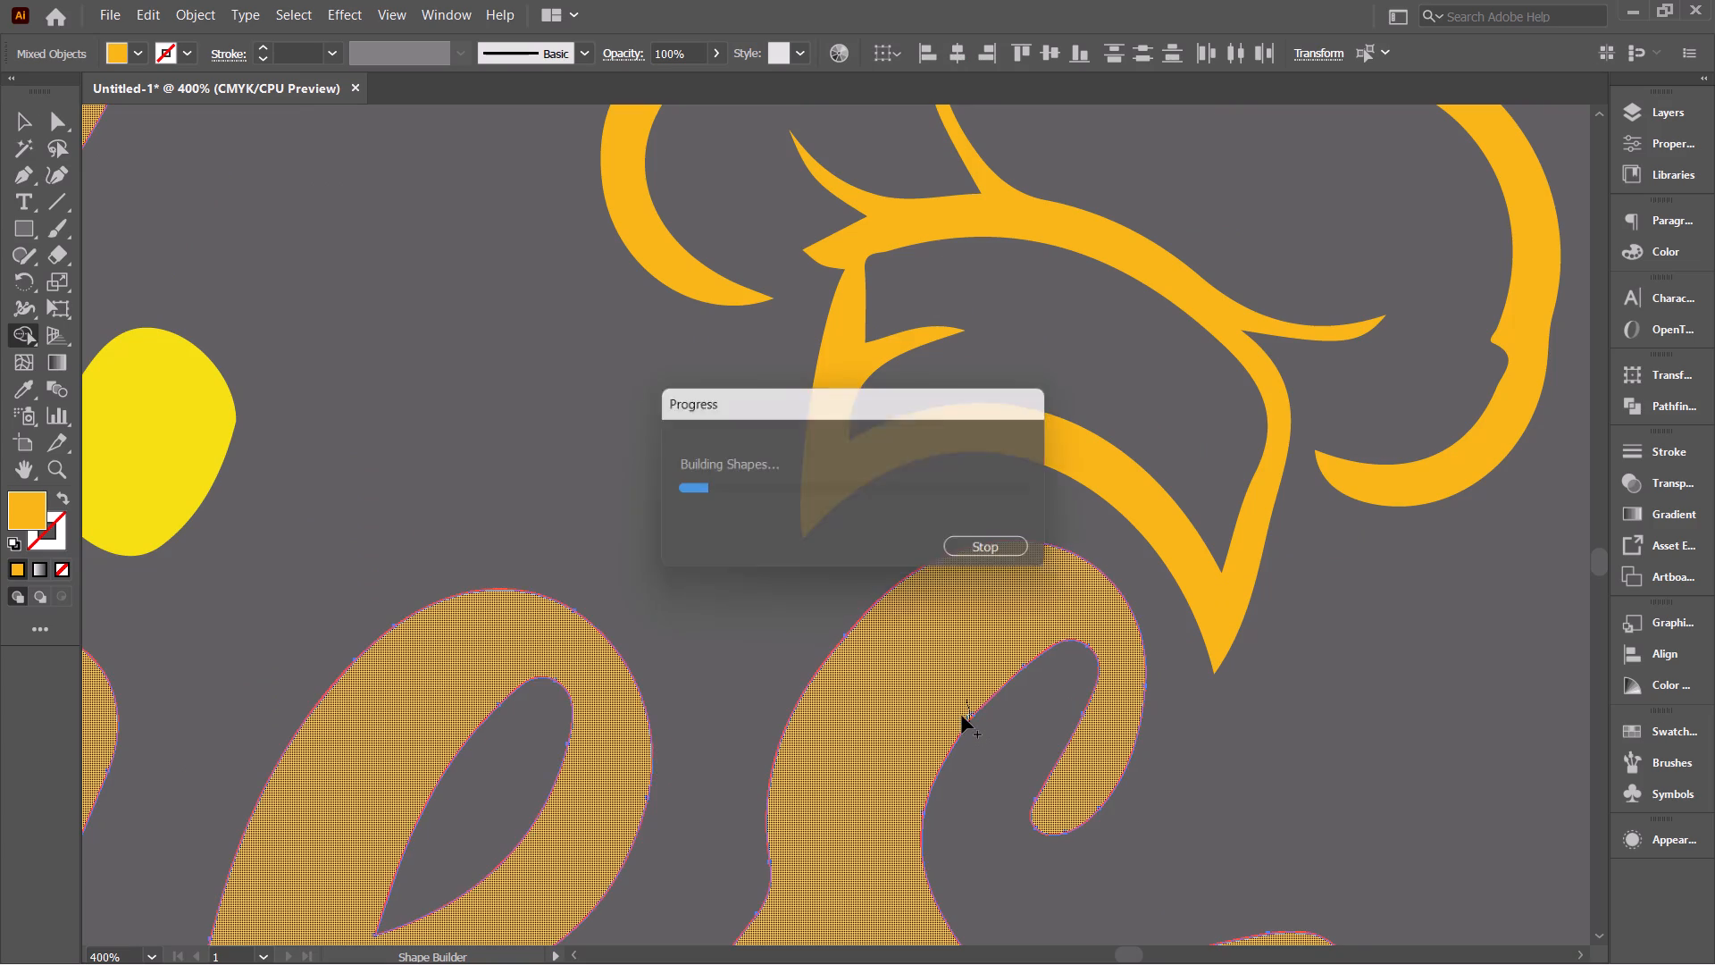
Examine the "oodies" lettering, the Z's lower brush strokes and the F for leftover slivers and mismatched pieces.
scroll(962, 716, "down", 3)
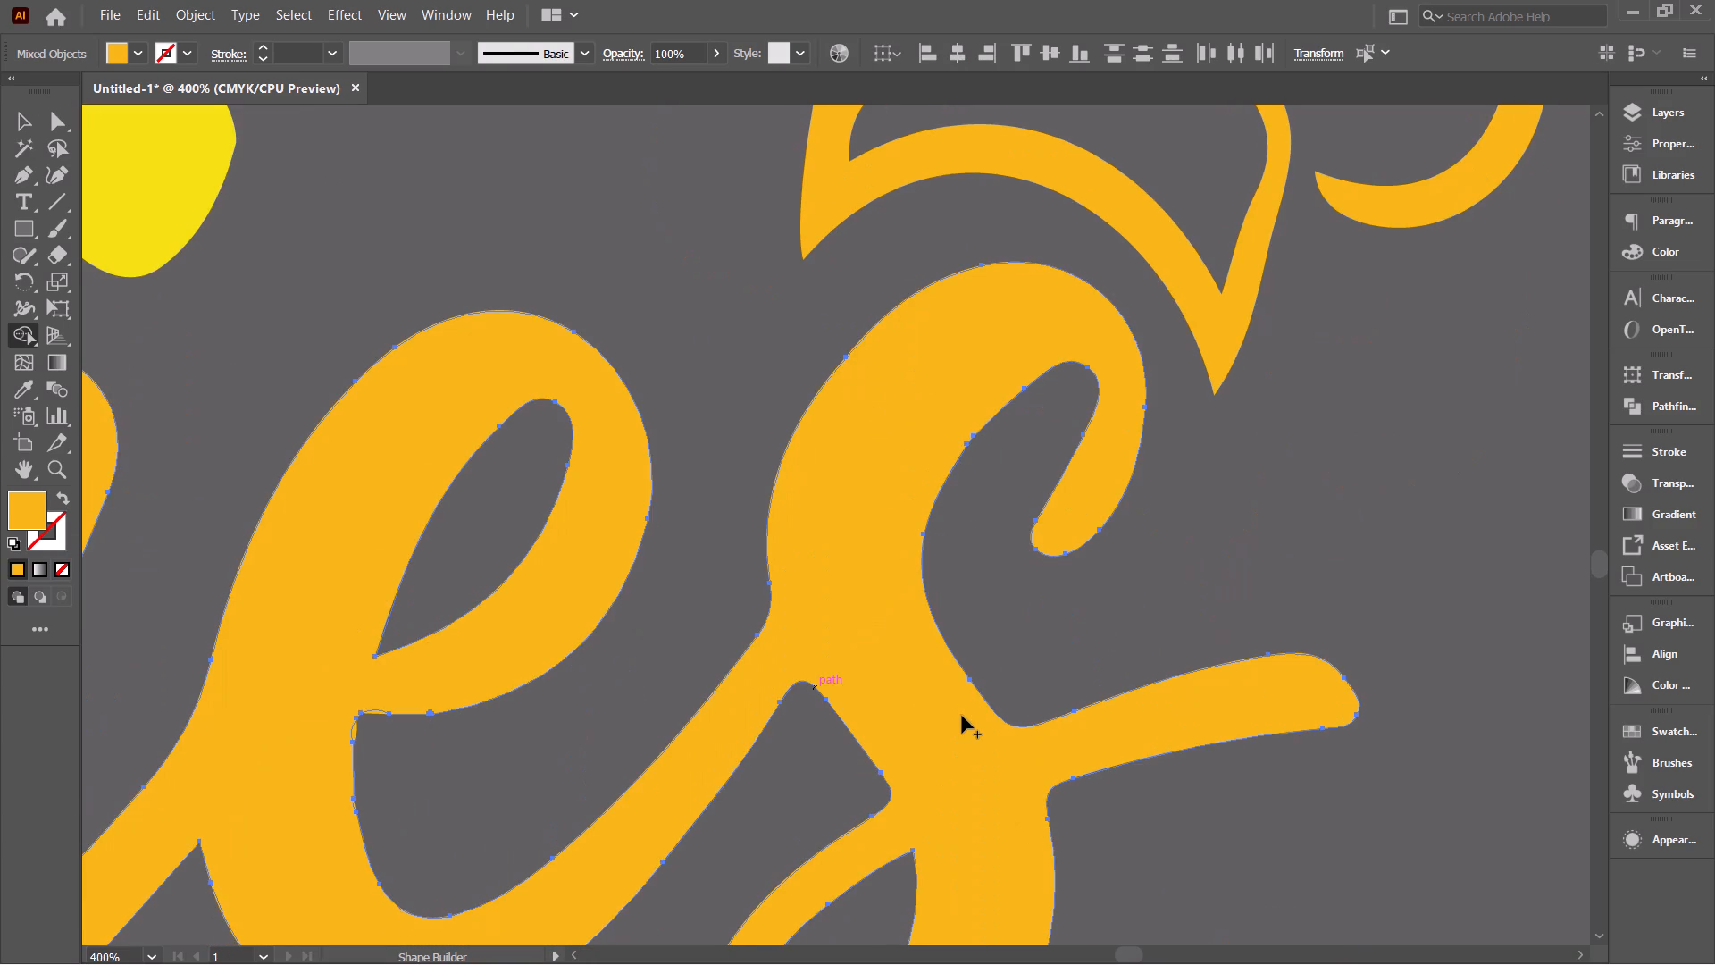
scroll(962, 716, "down", 2)
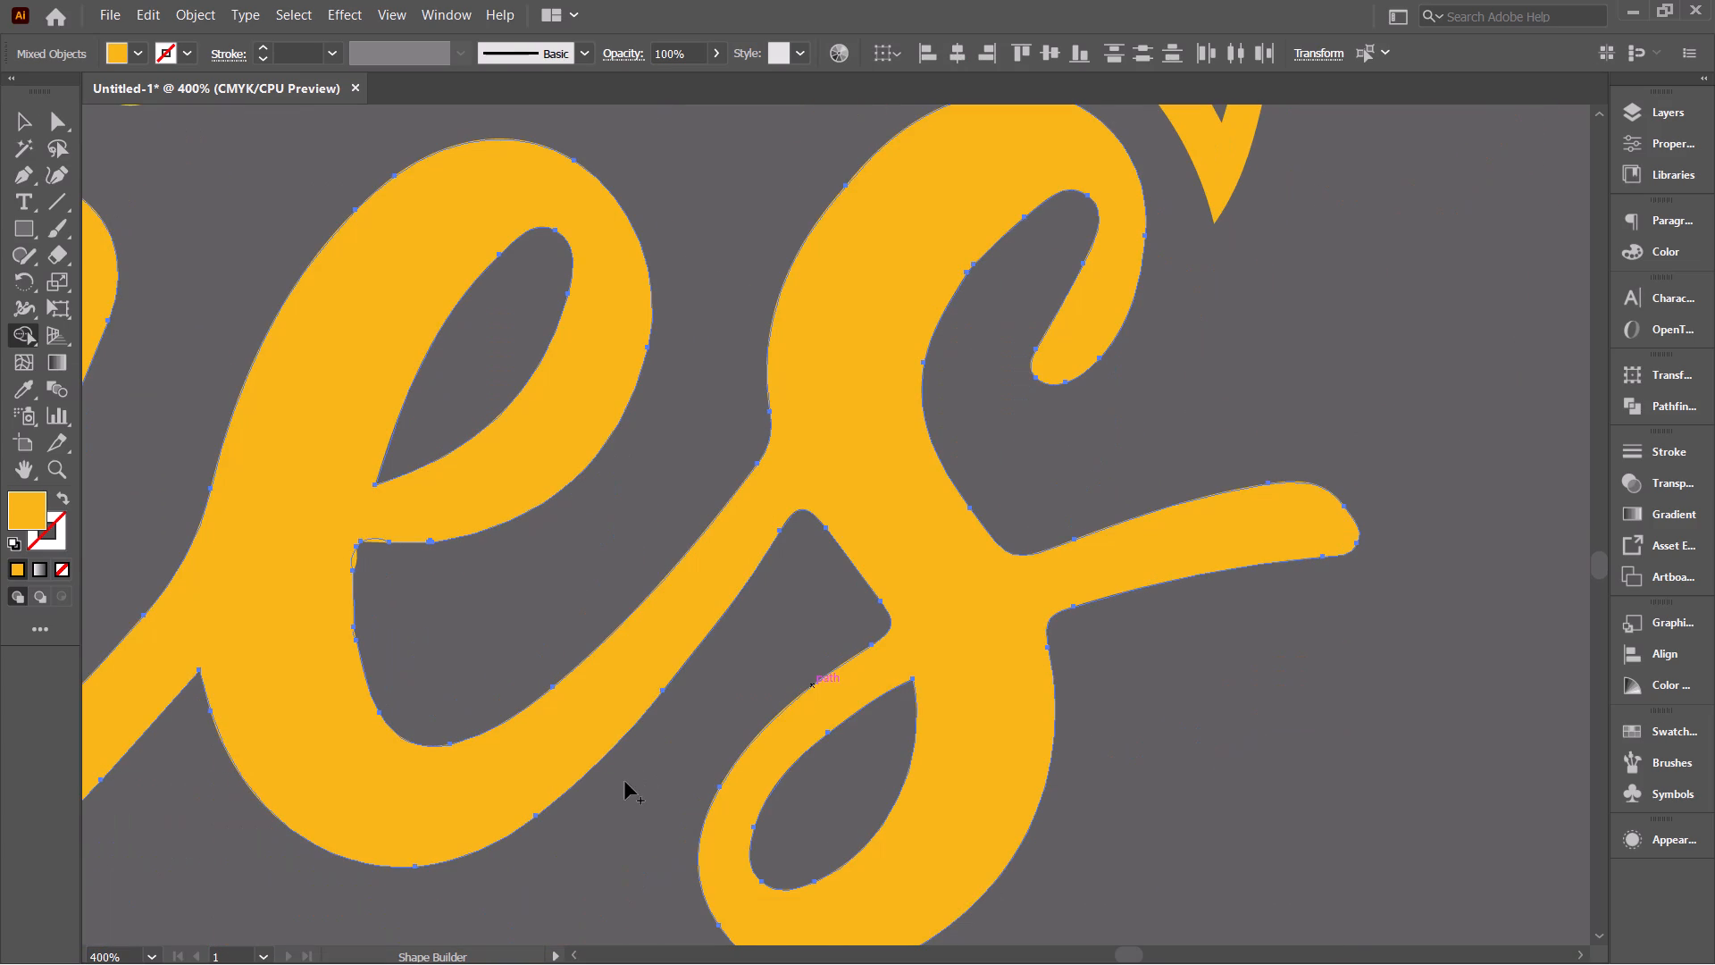
scroll(625, 782, "down", 1)
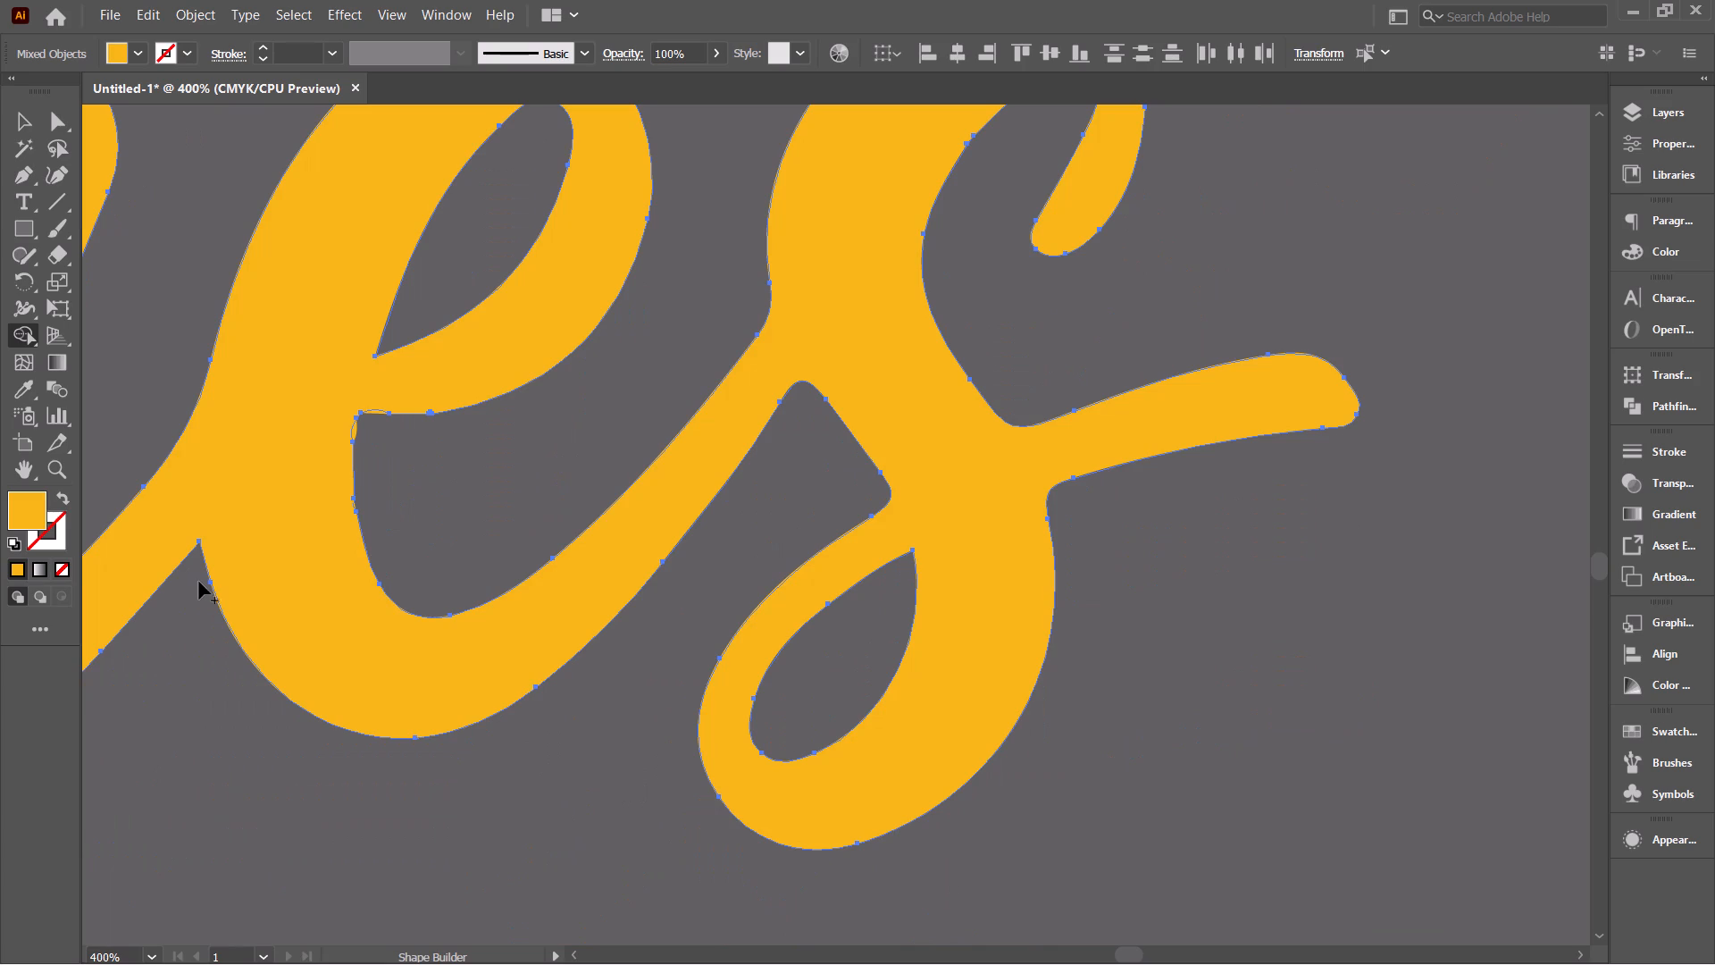
scroll(197, 582, "up", 3, "ctrl+alt")
scroll(197, 582, "down", 3, "ctrl+alt")
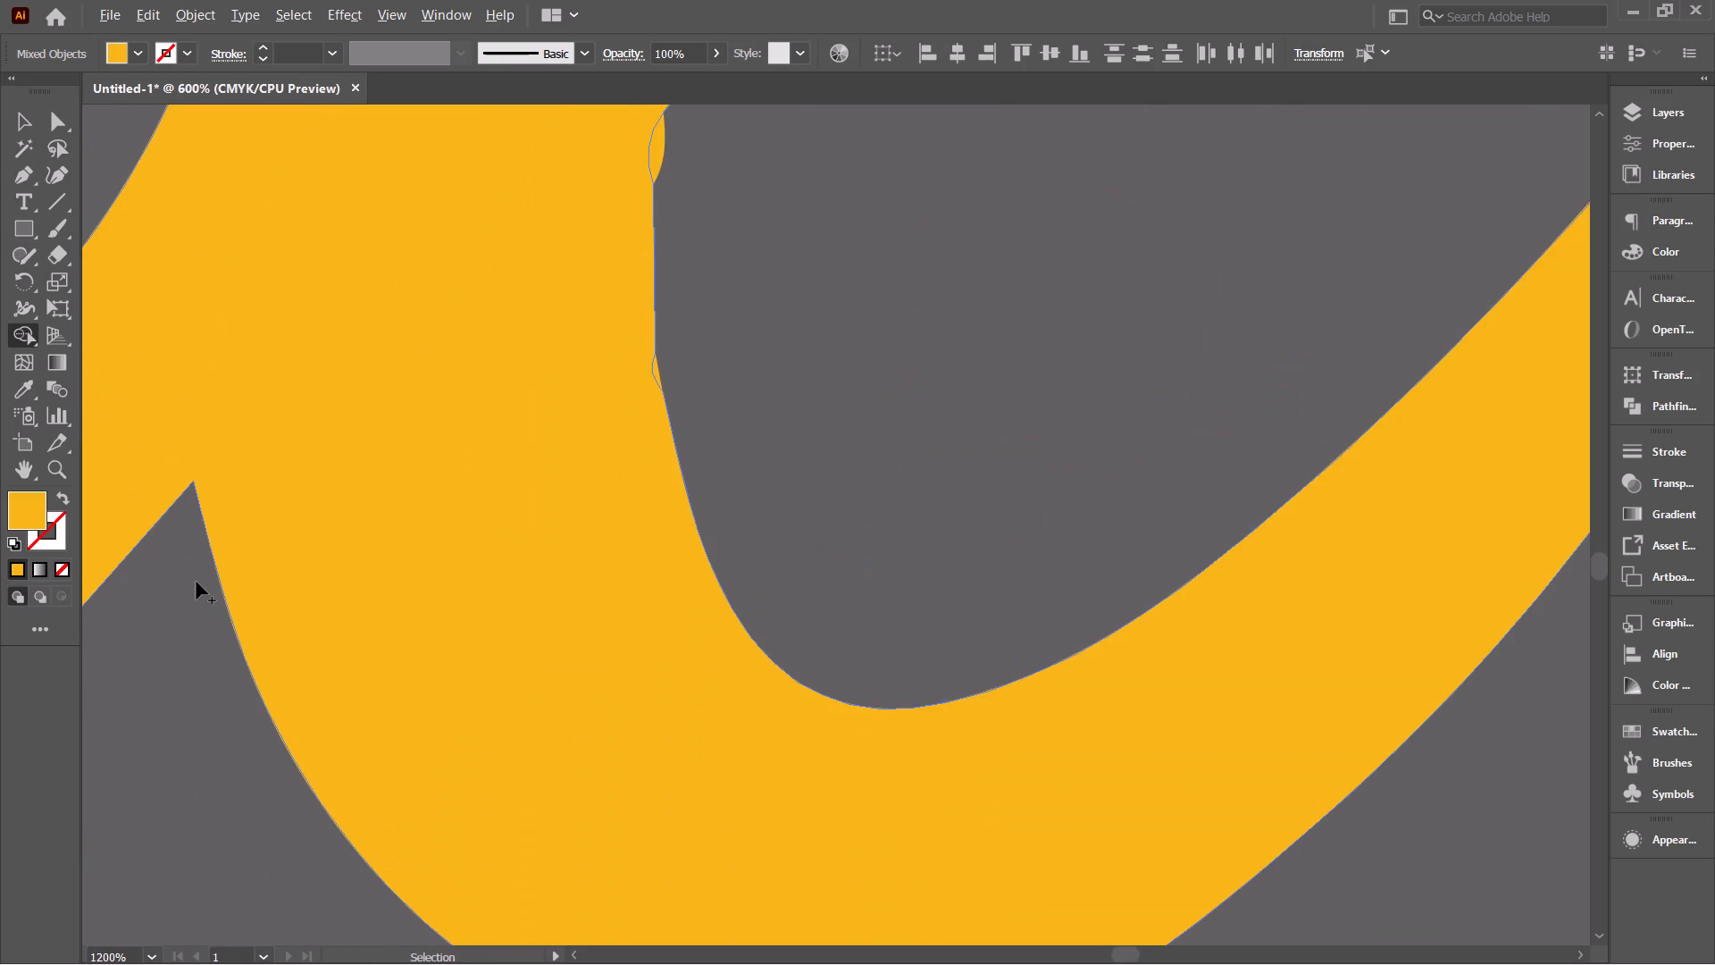
scroll(197, 582, "right", 5)
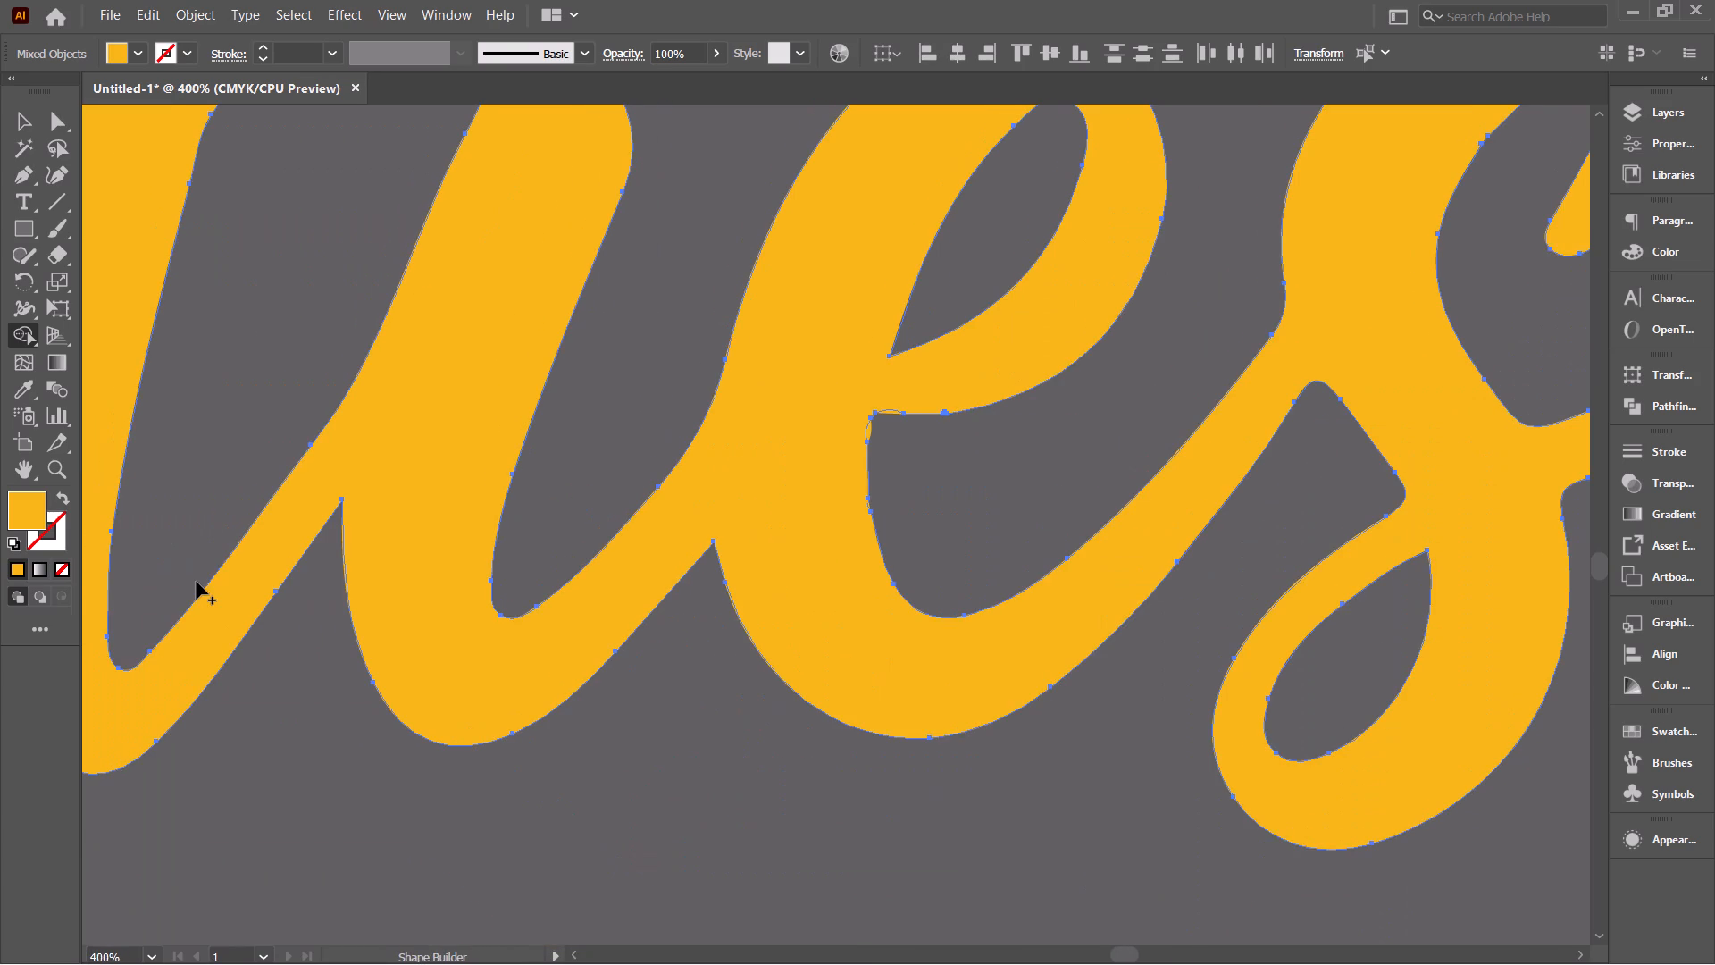
scroll(278, 578, "right", 8)
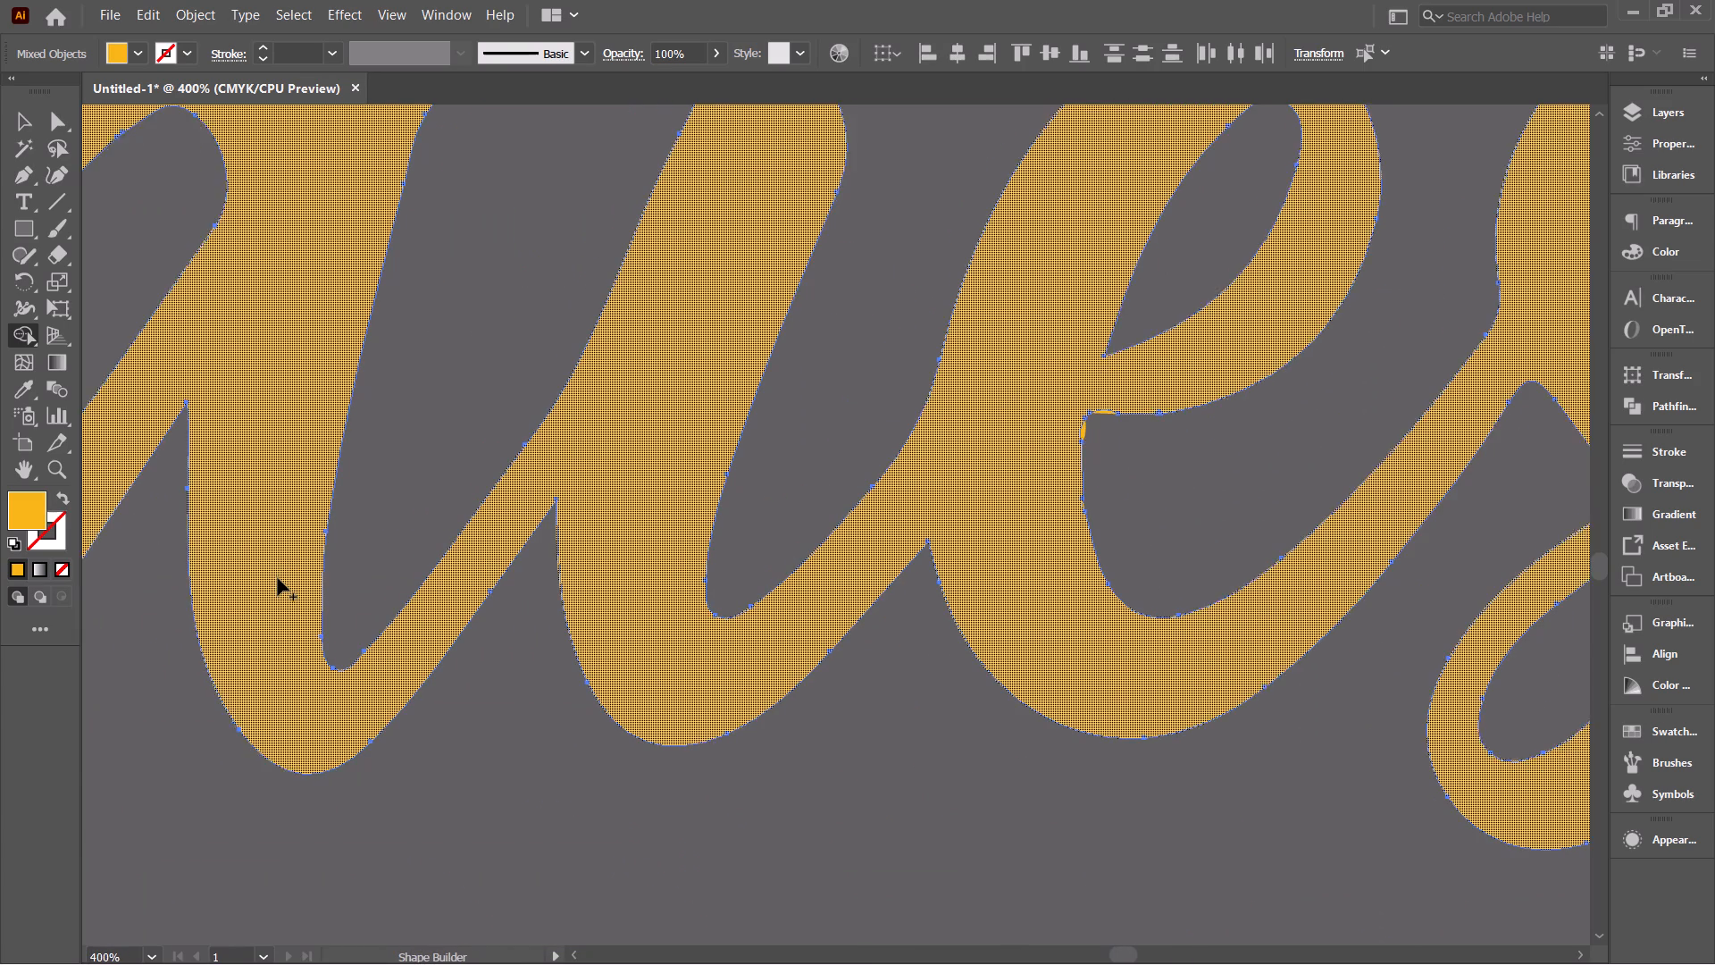
scroll(278, 578, "right", 7)
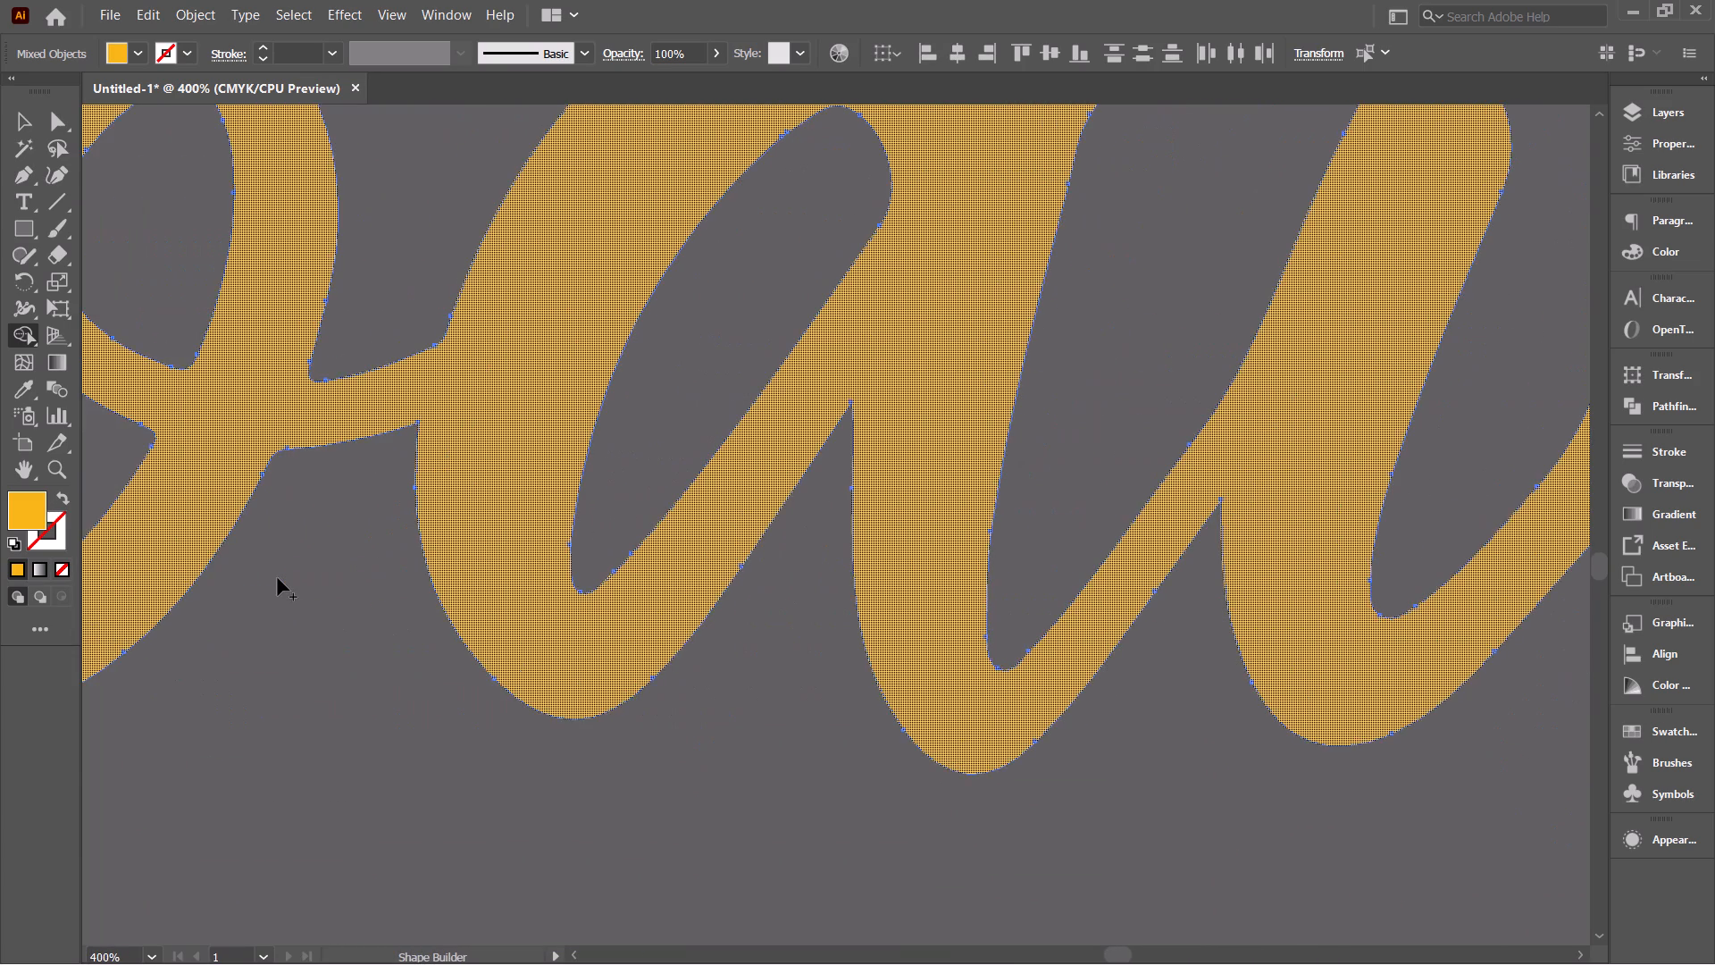
scroll(278, 578, "right", 5)
scroll(278, 578, "down", 2, "ctrl+alt")
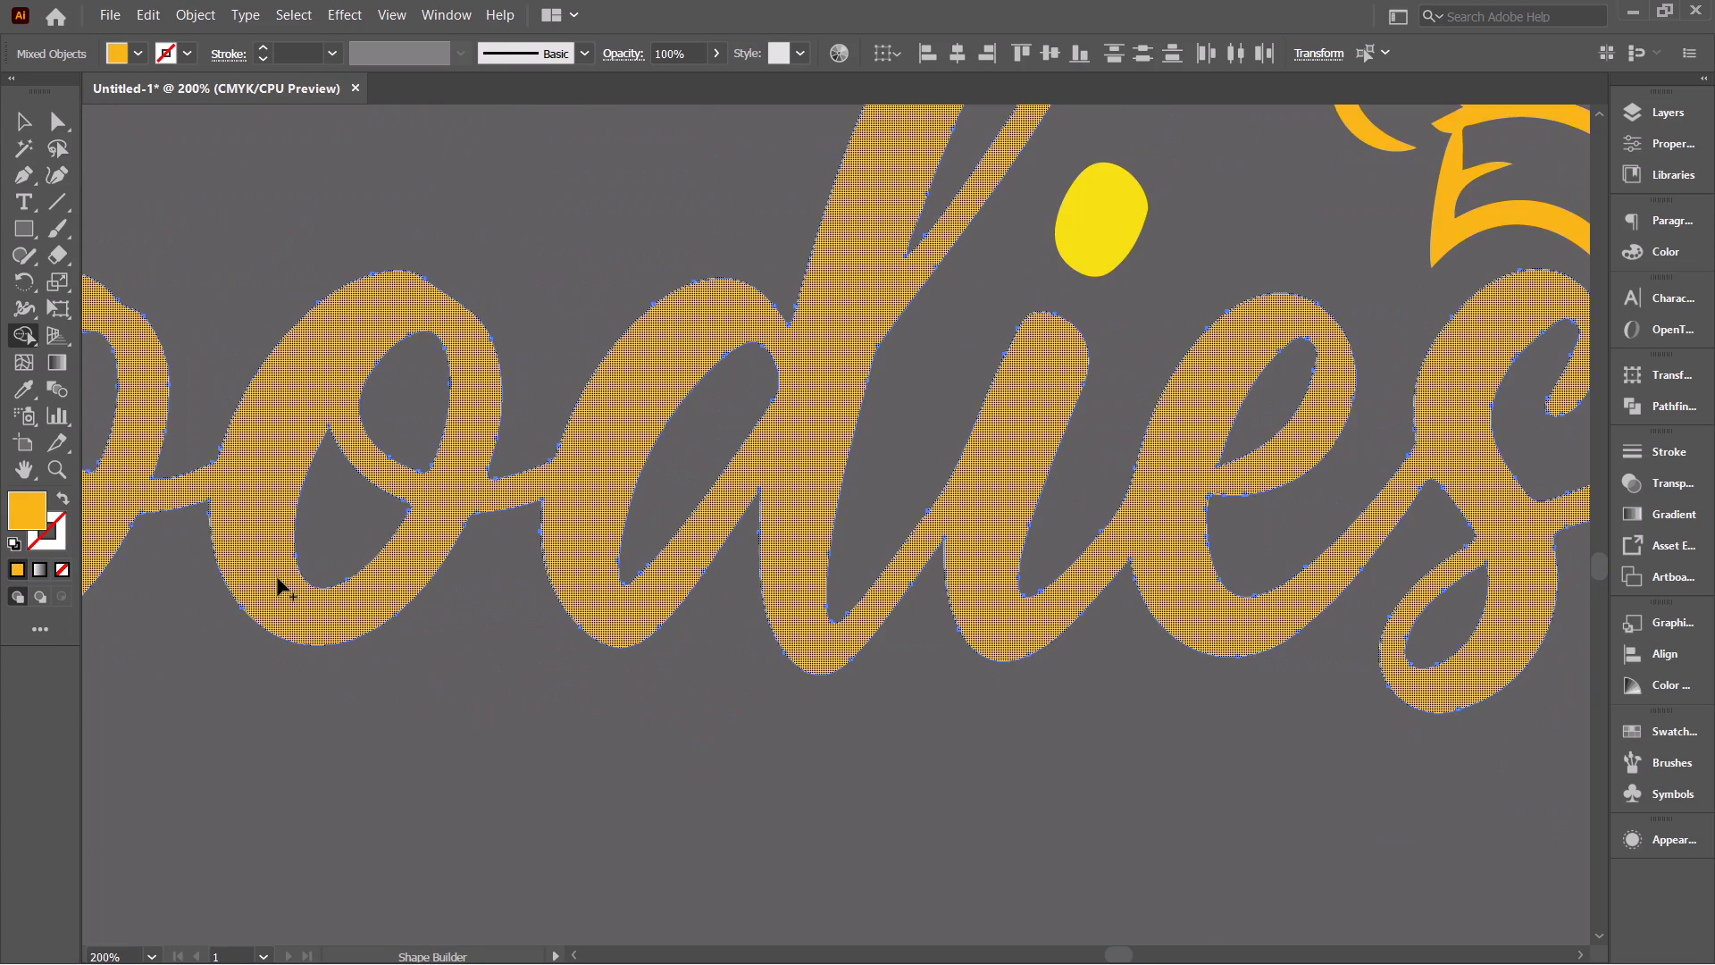
key("v")
scroll(278, 578, "down", 4, "ctrl+alt")
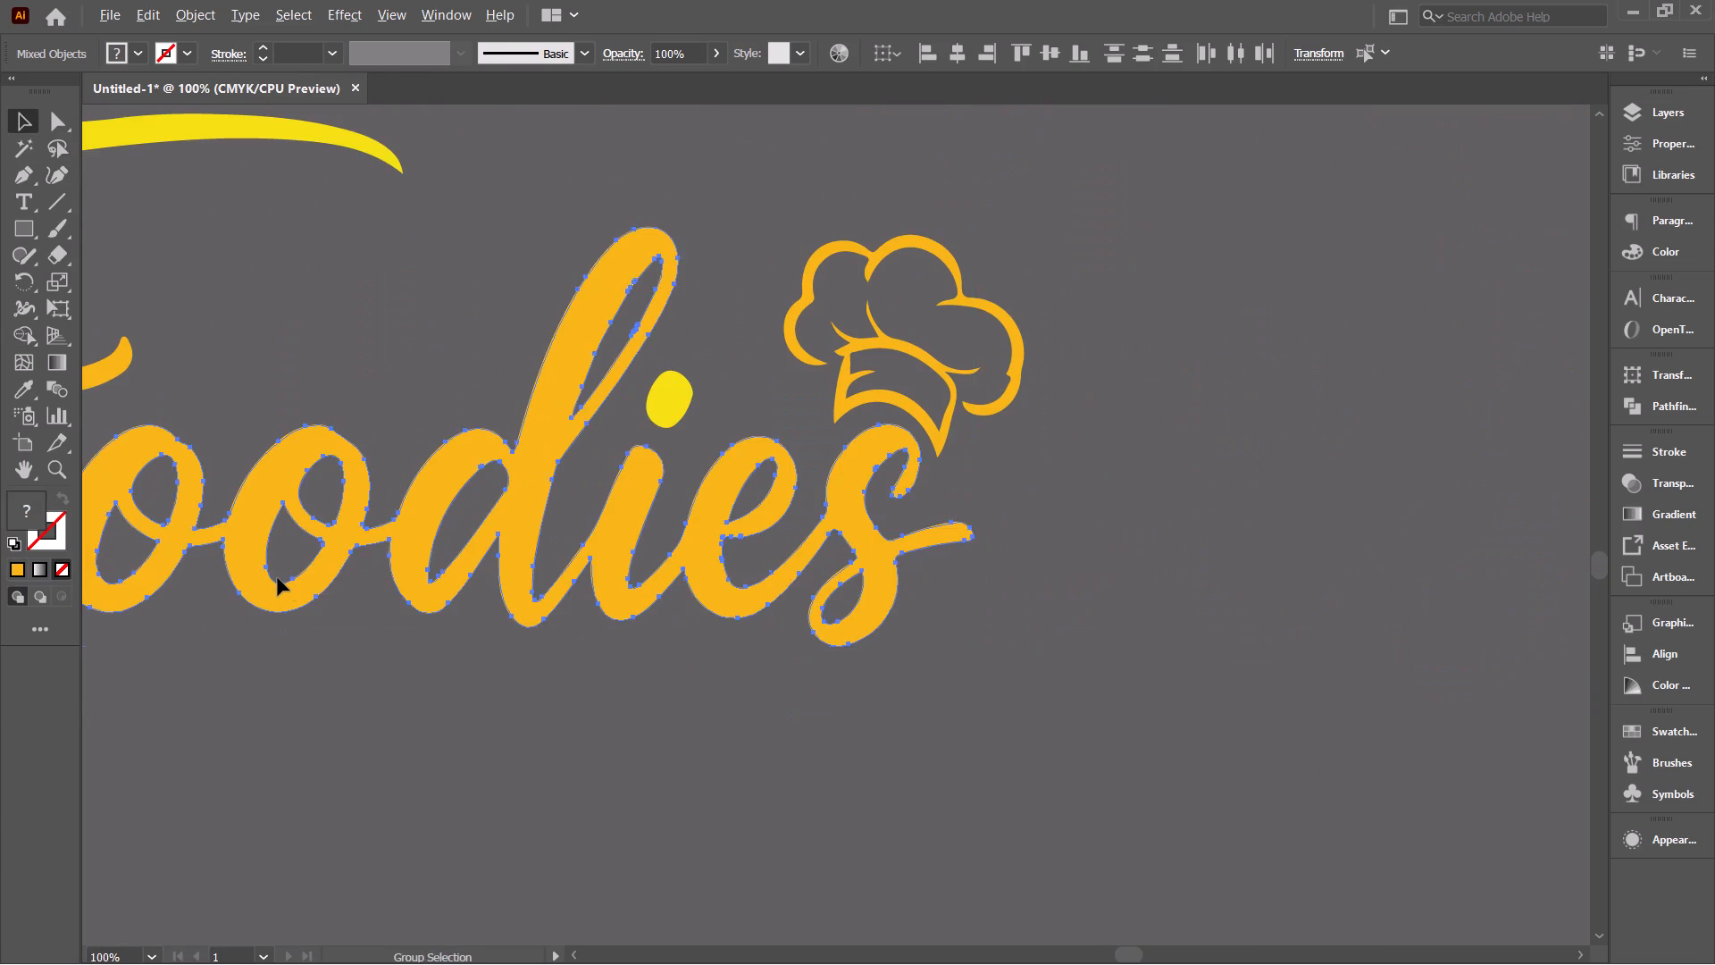
scroll(278, 578, "right", 13)
scroll(278, 578, "right", 1, "alt")
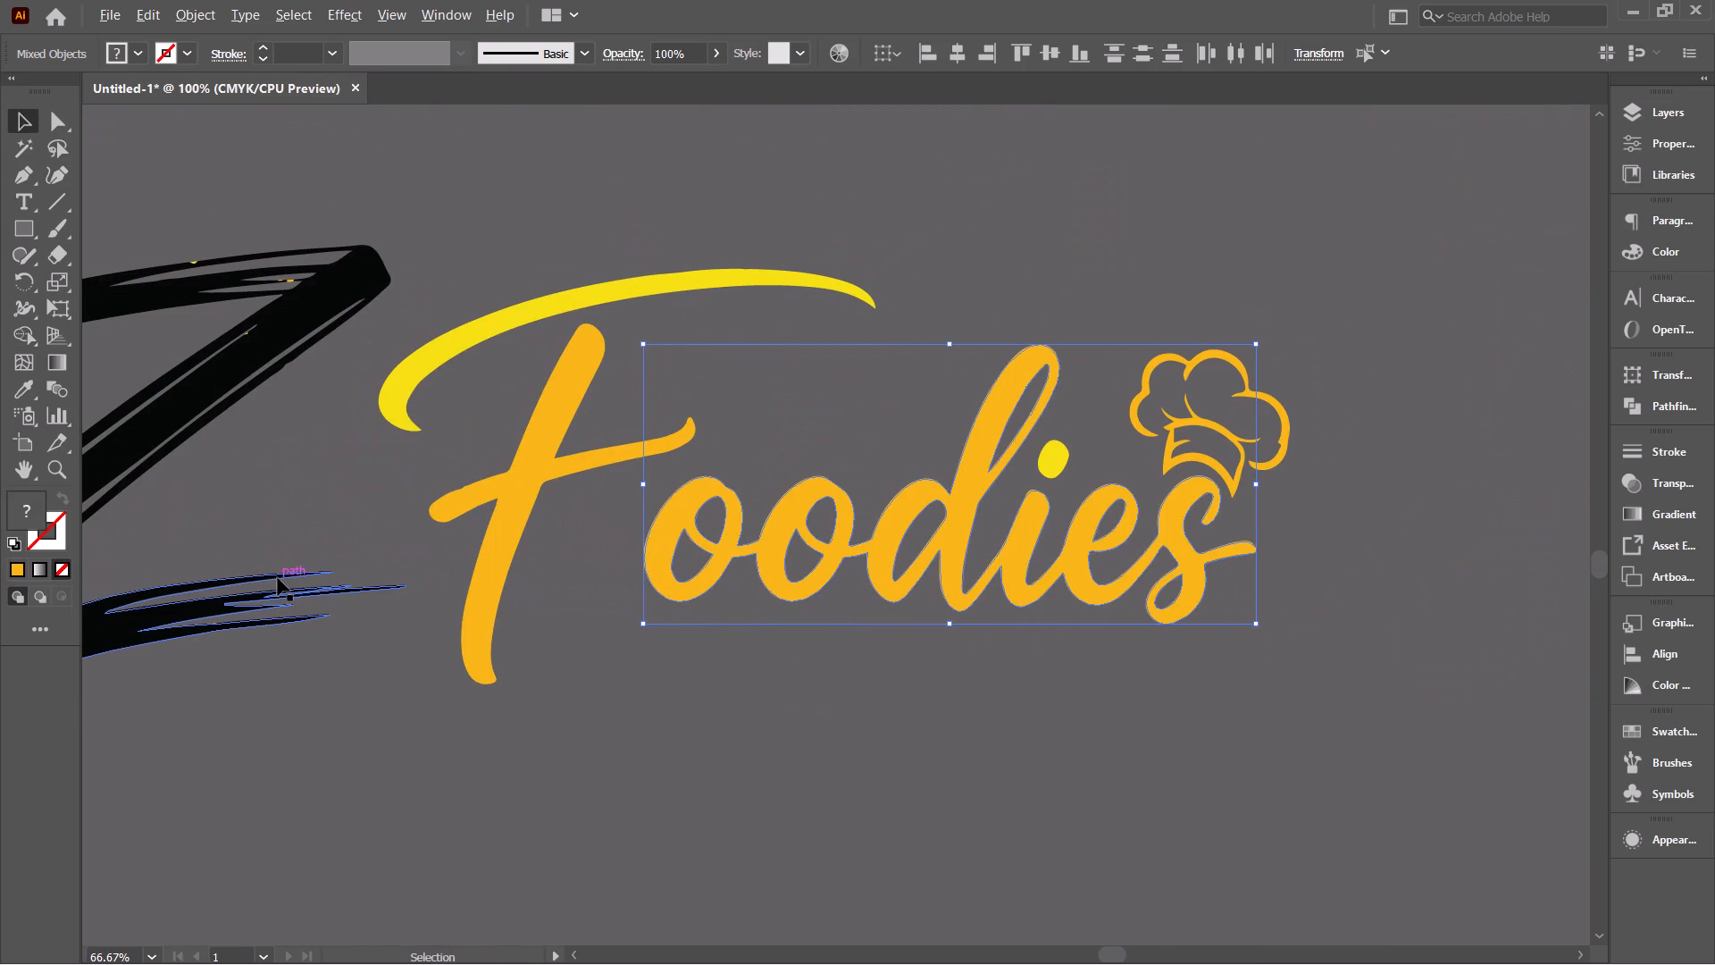
scroll(278, 578, "right", 1, "alt")
scroll(496, 493, "down", 3, "ctrl+alt")
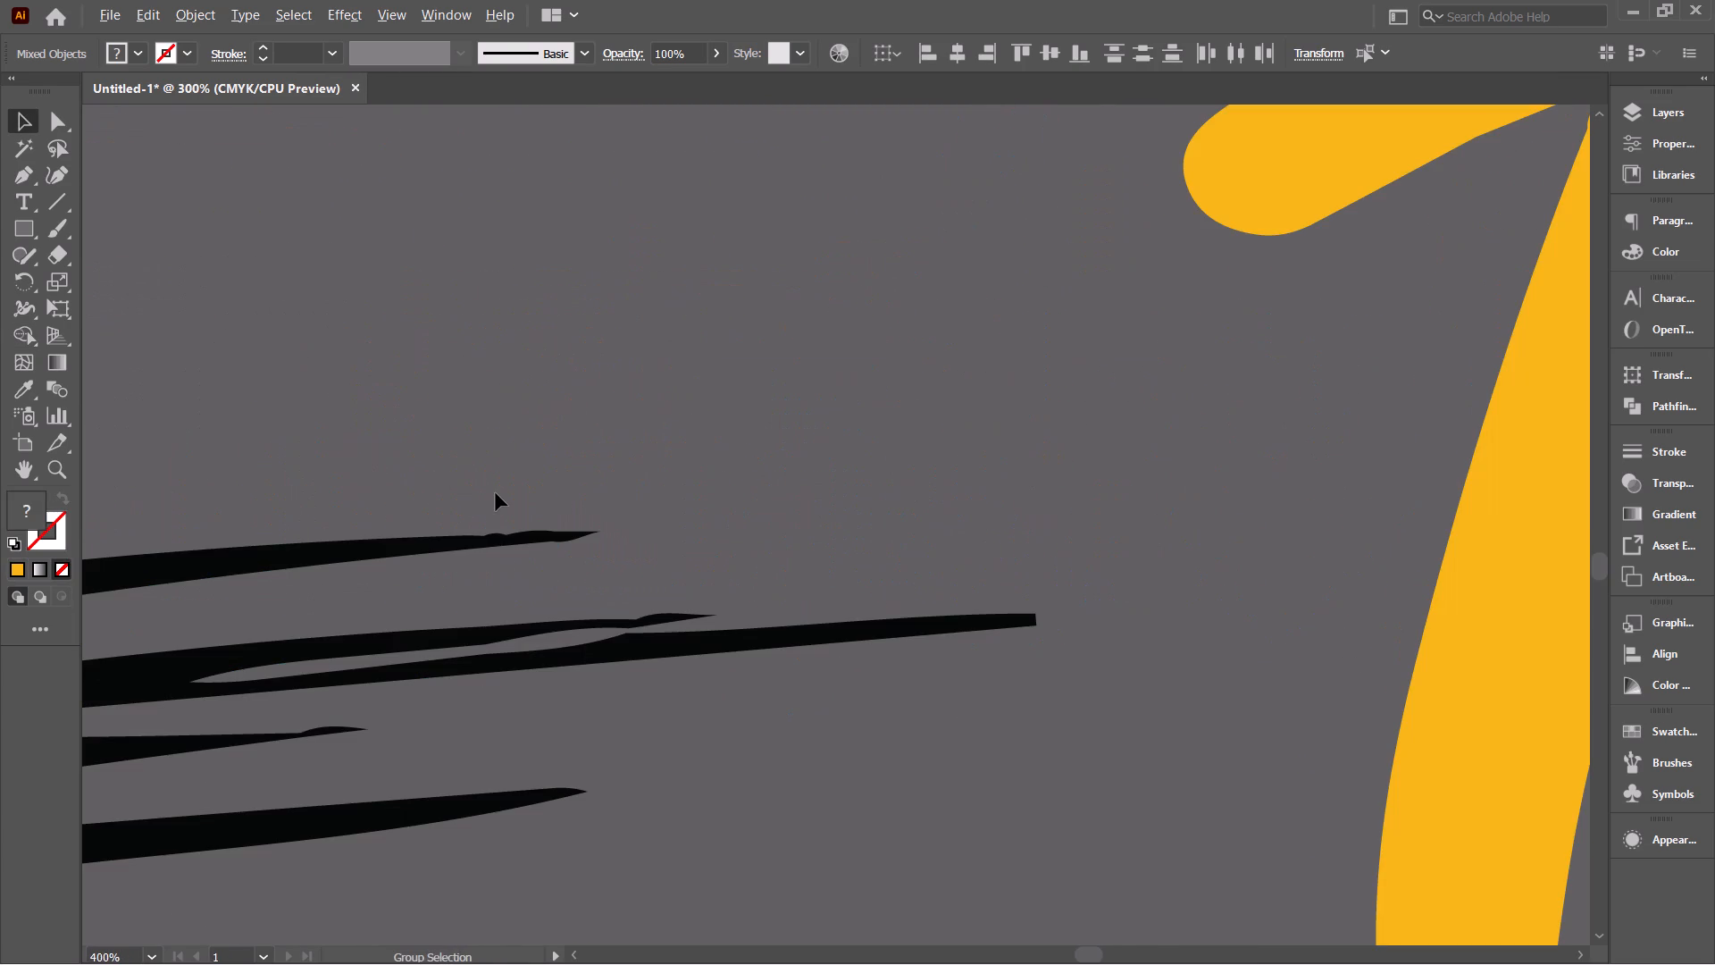
scroll(482, 377, "right", 1)
scroll(482, 377, "down", 2, "ctrl+alt")
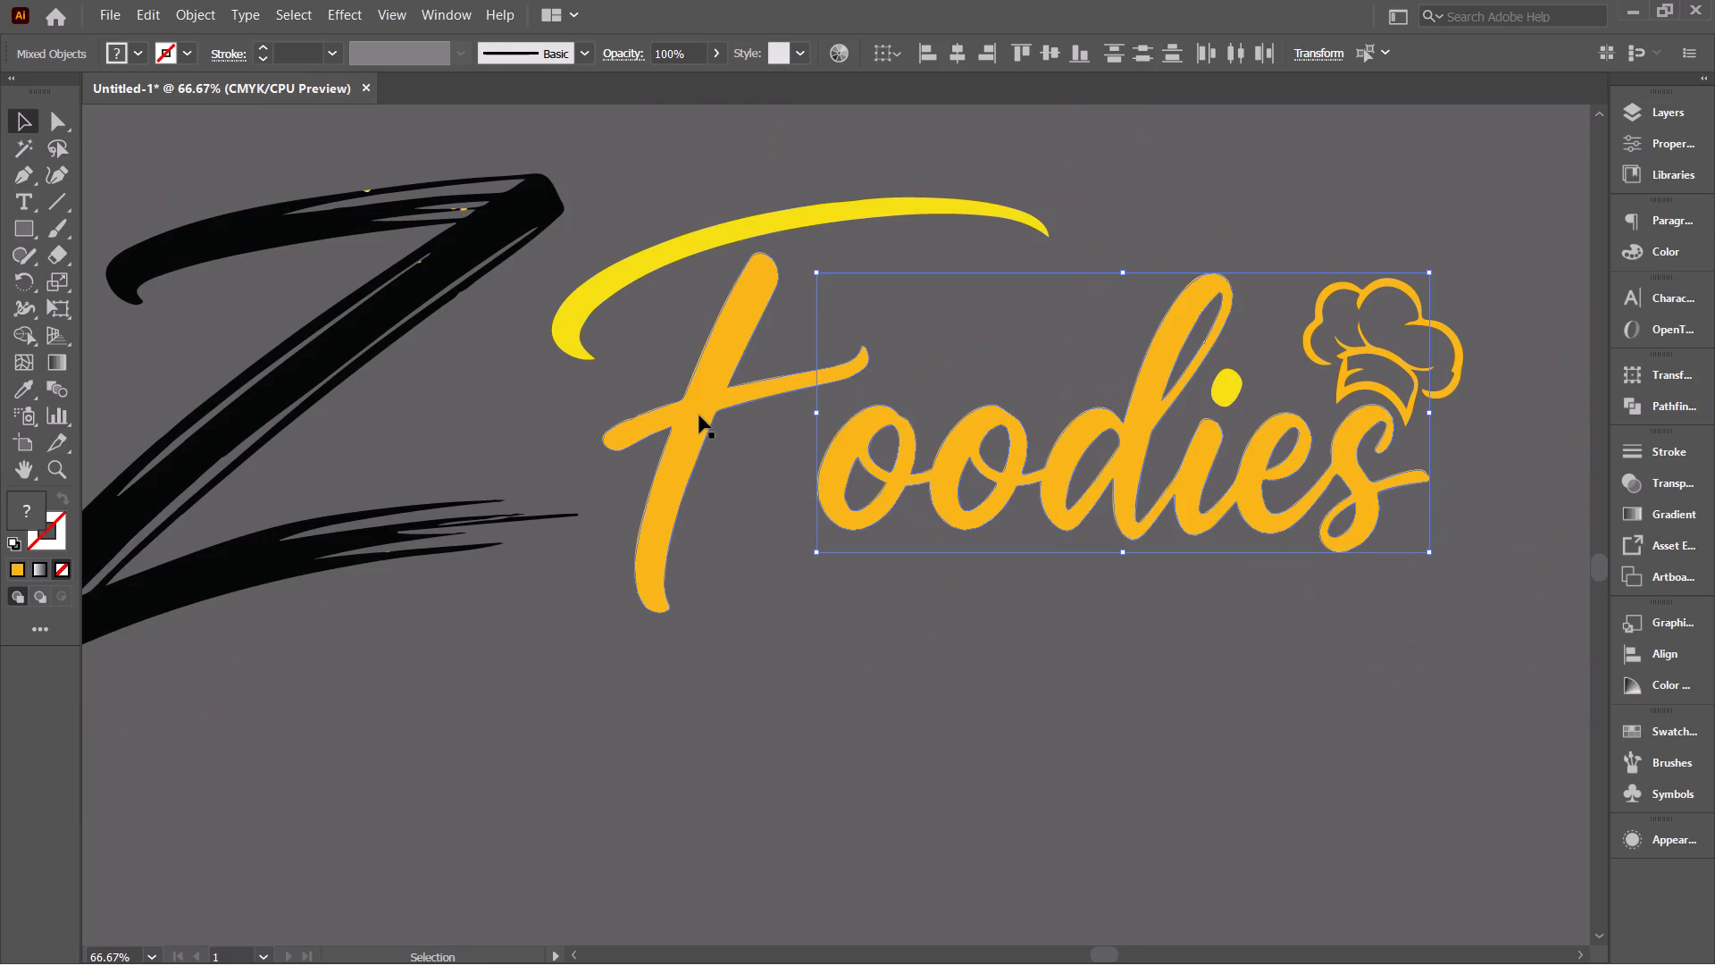
left_click(699, 415)
left_click(479, 331)
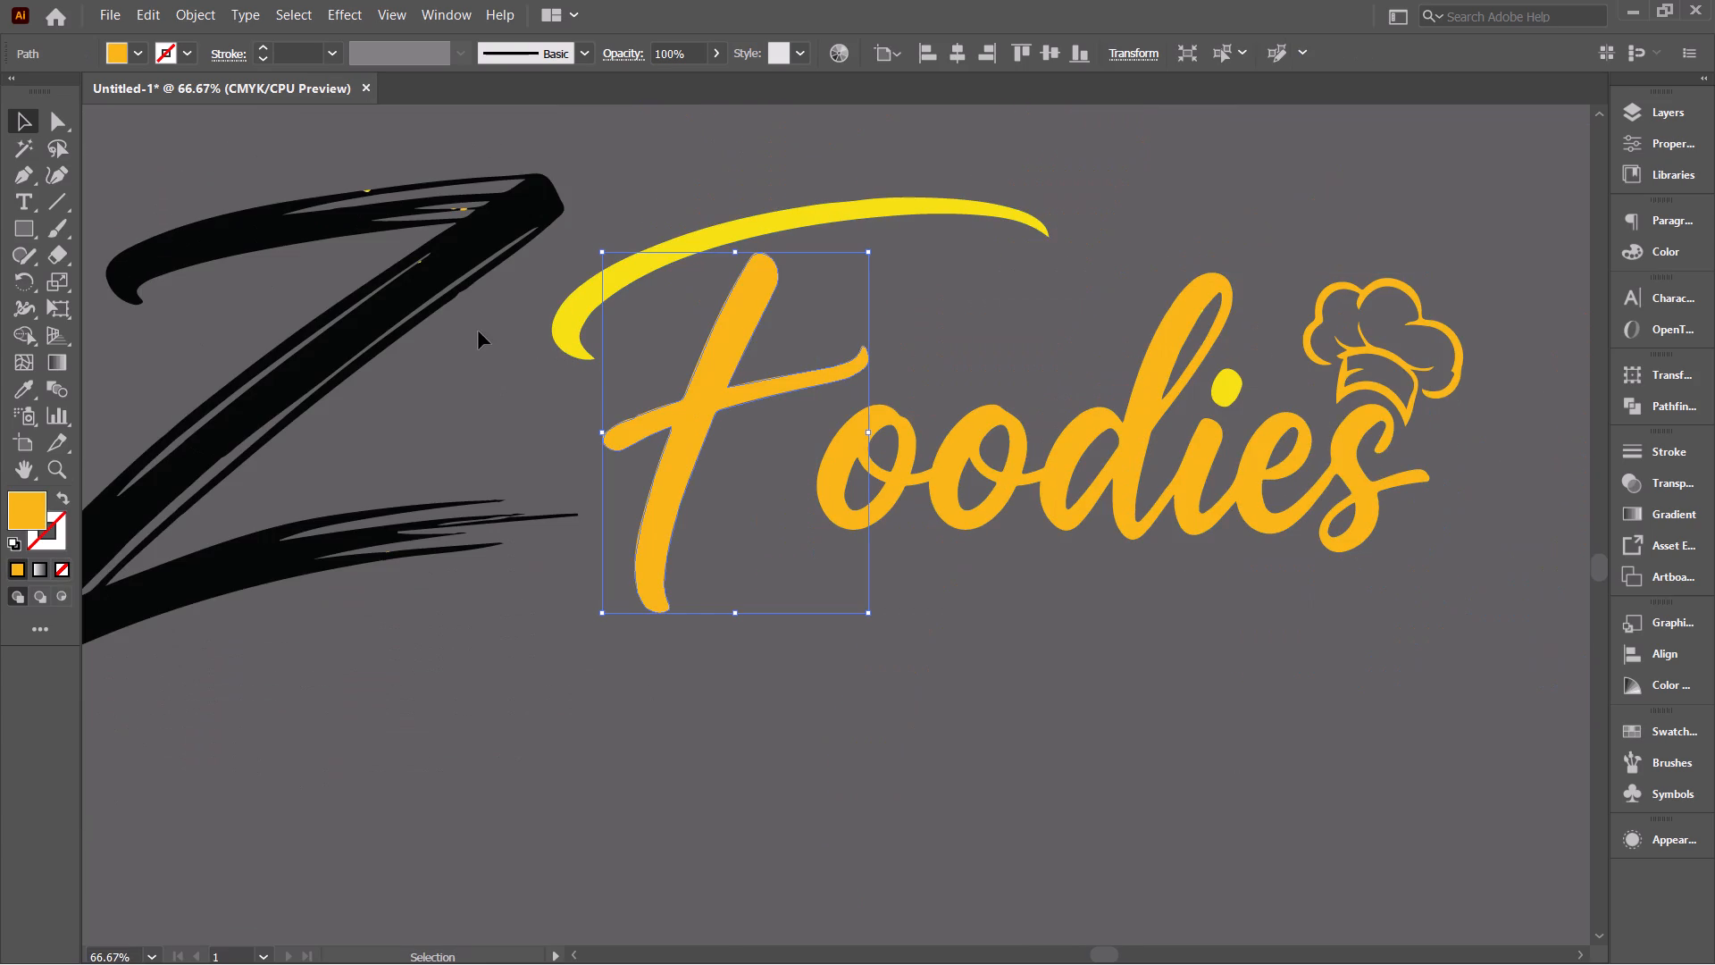
Select the Z's pieces and merge the yellow speck on its top stroke with the black body into one orange shape.
scroll(389, 176, "up", 3, "ctrl+alt")
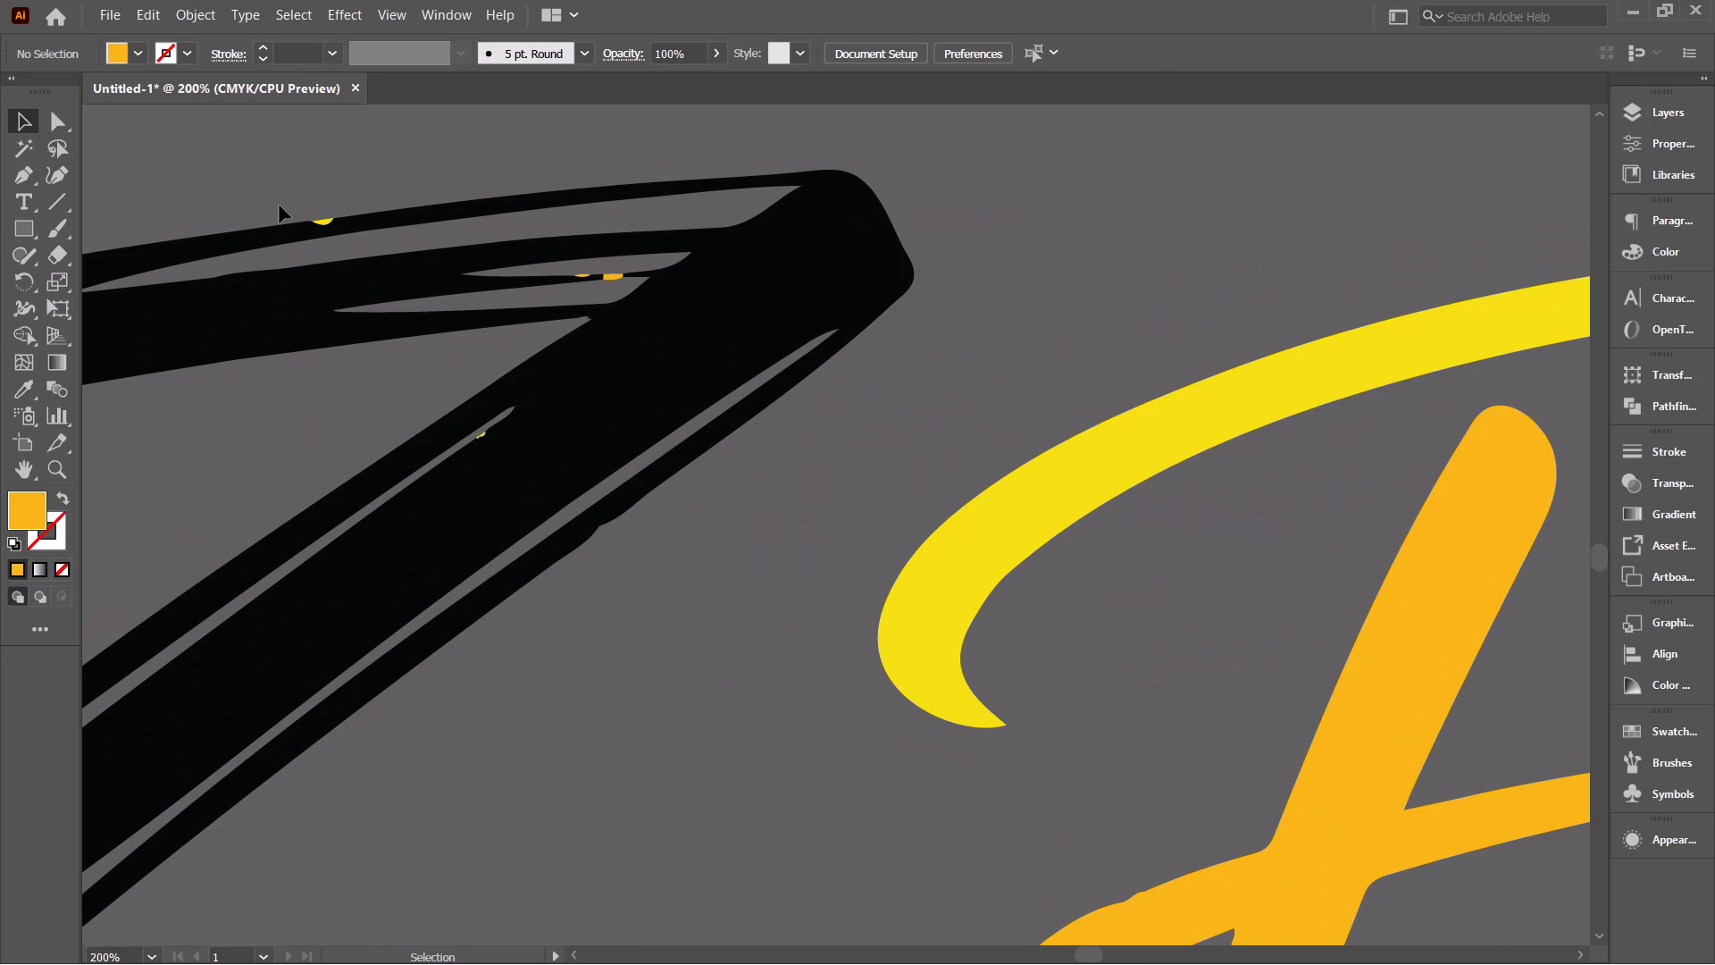
left_click_drag(280, 206, 734, 473)
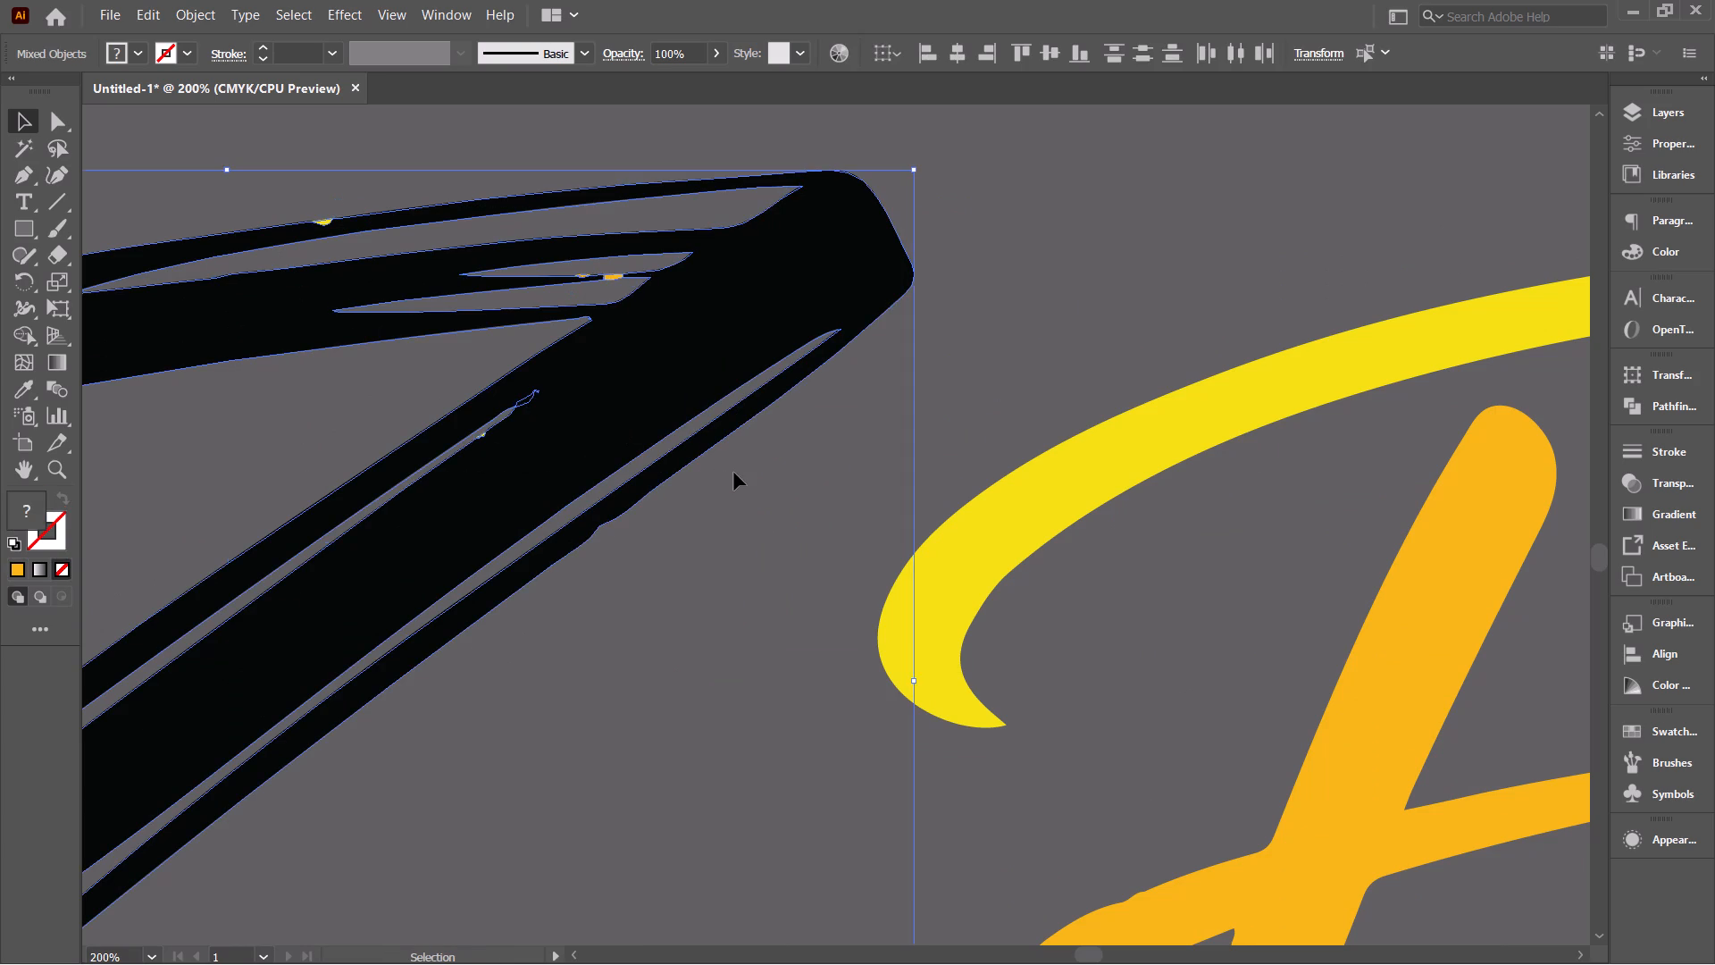
key("shift+m")
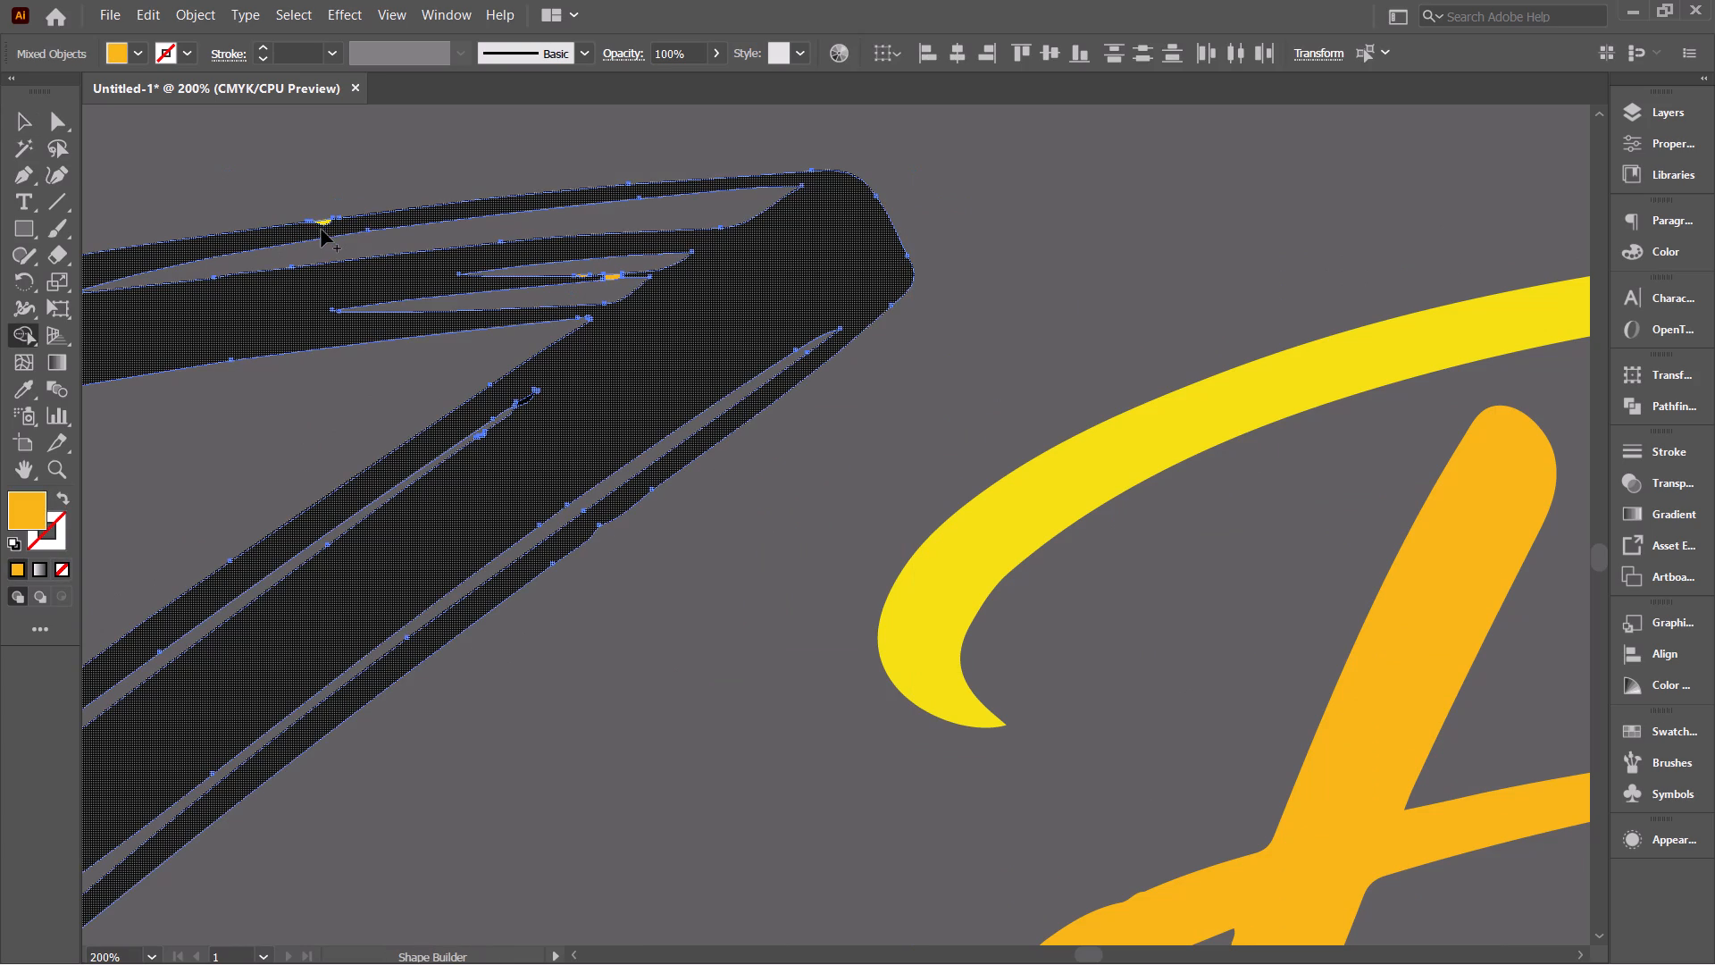
left_click_drag(308, 230, 325, 218)
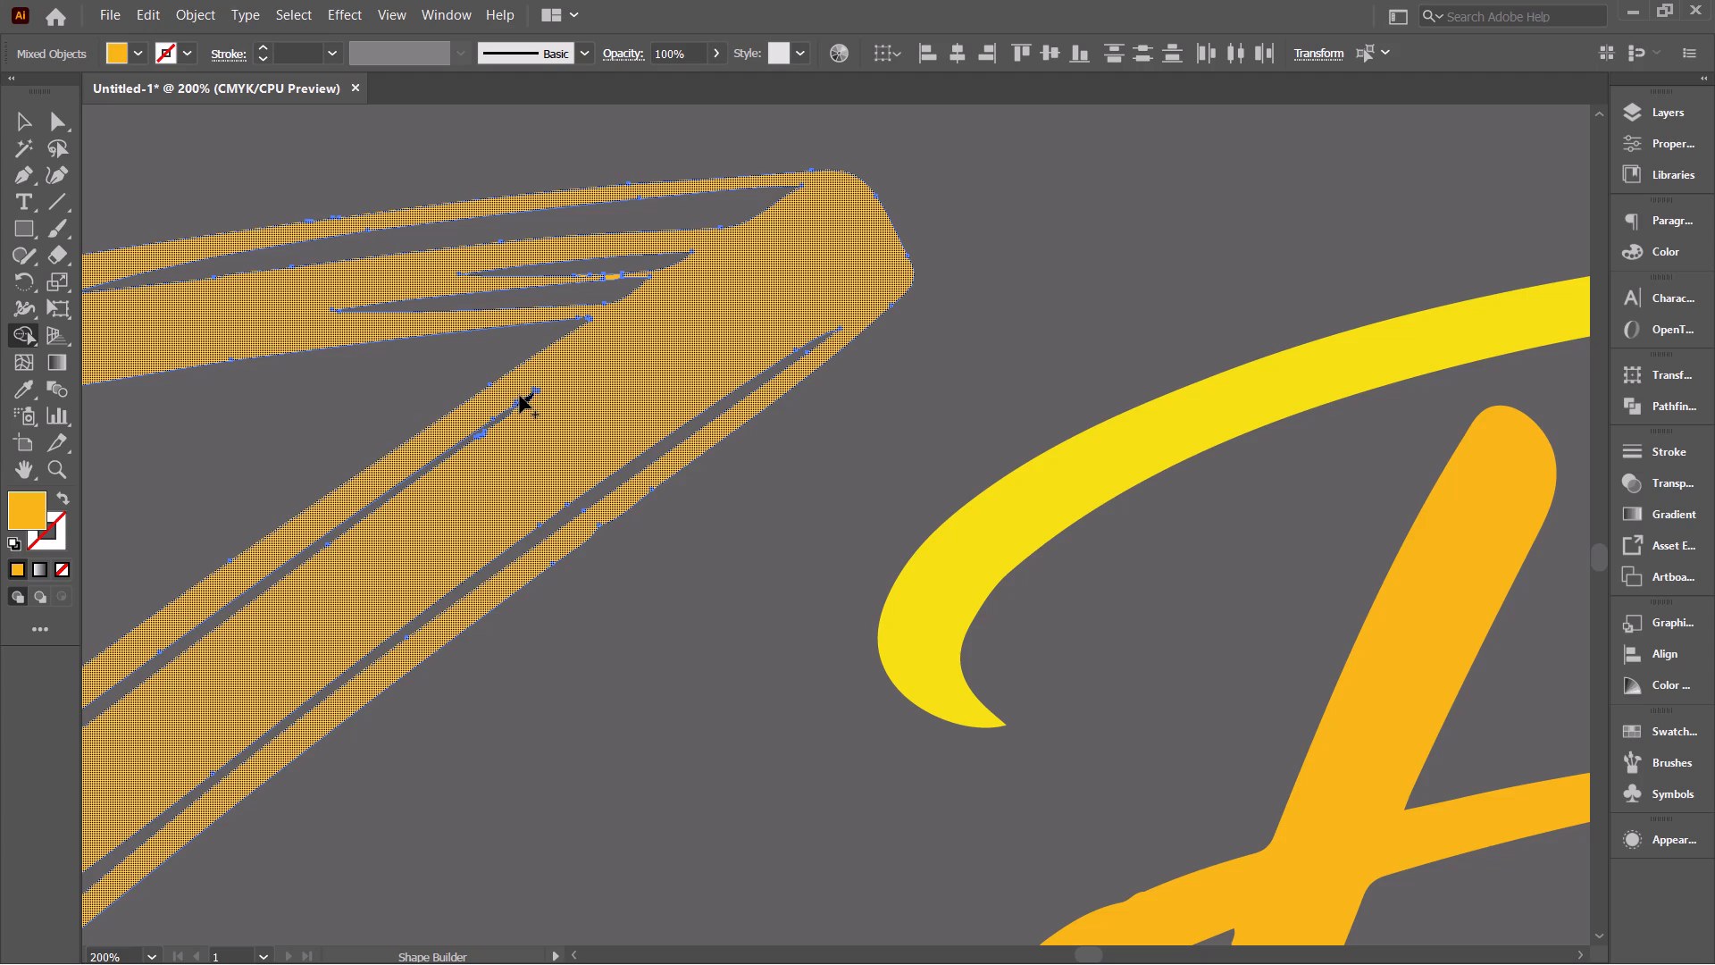
Merge the small black slivers beyond the tip of the thin gap in the Z's diagonal with its orange body.
scroll(520, 396, "up", 3, "ctrl+alt")
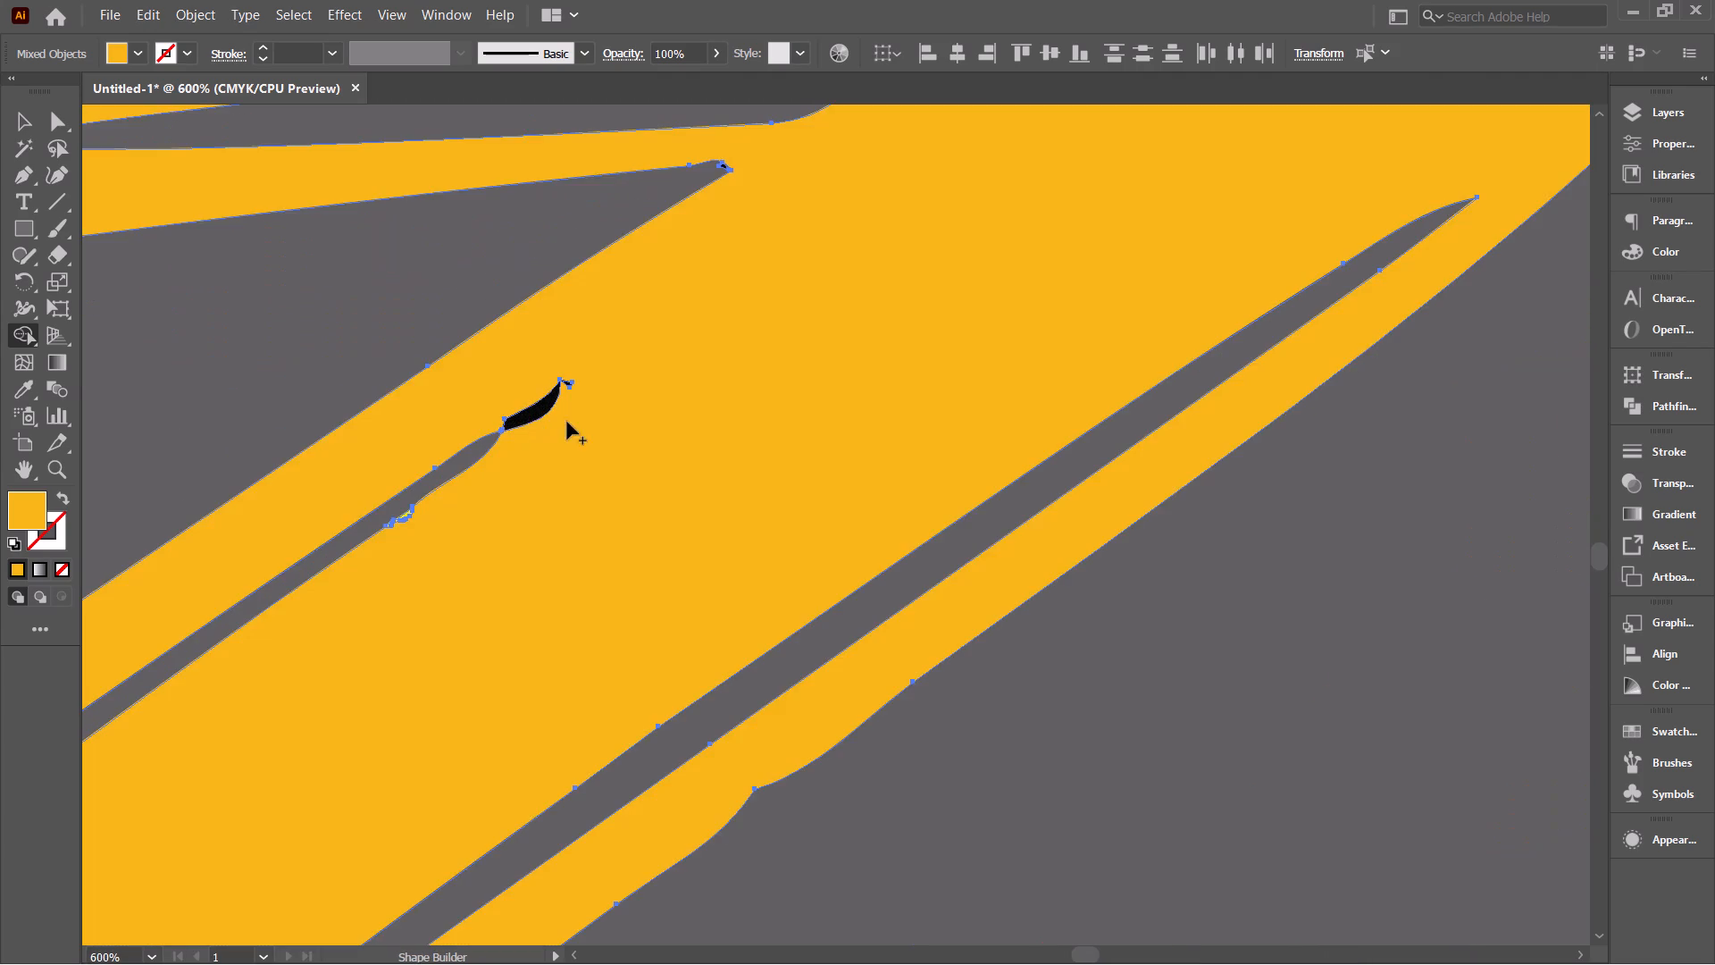
left_click_drag(567, 423, 536, 400)
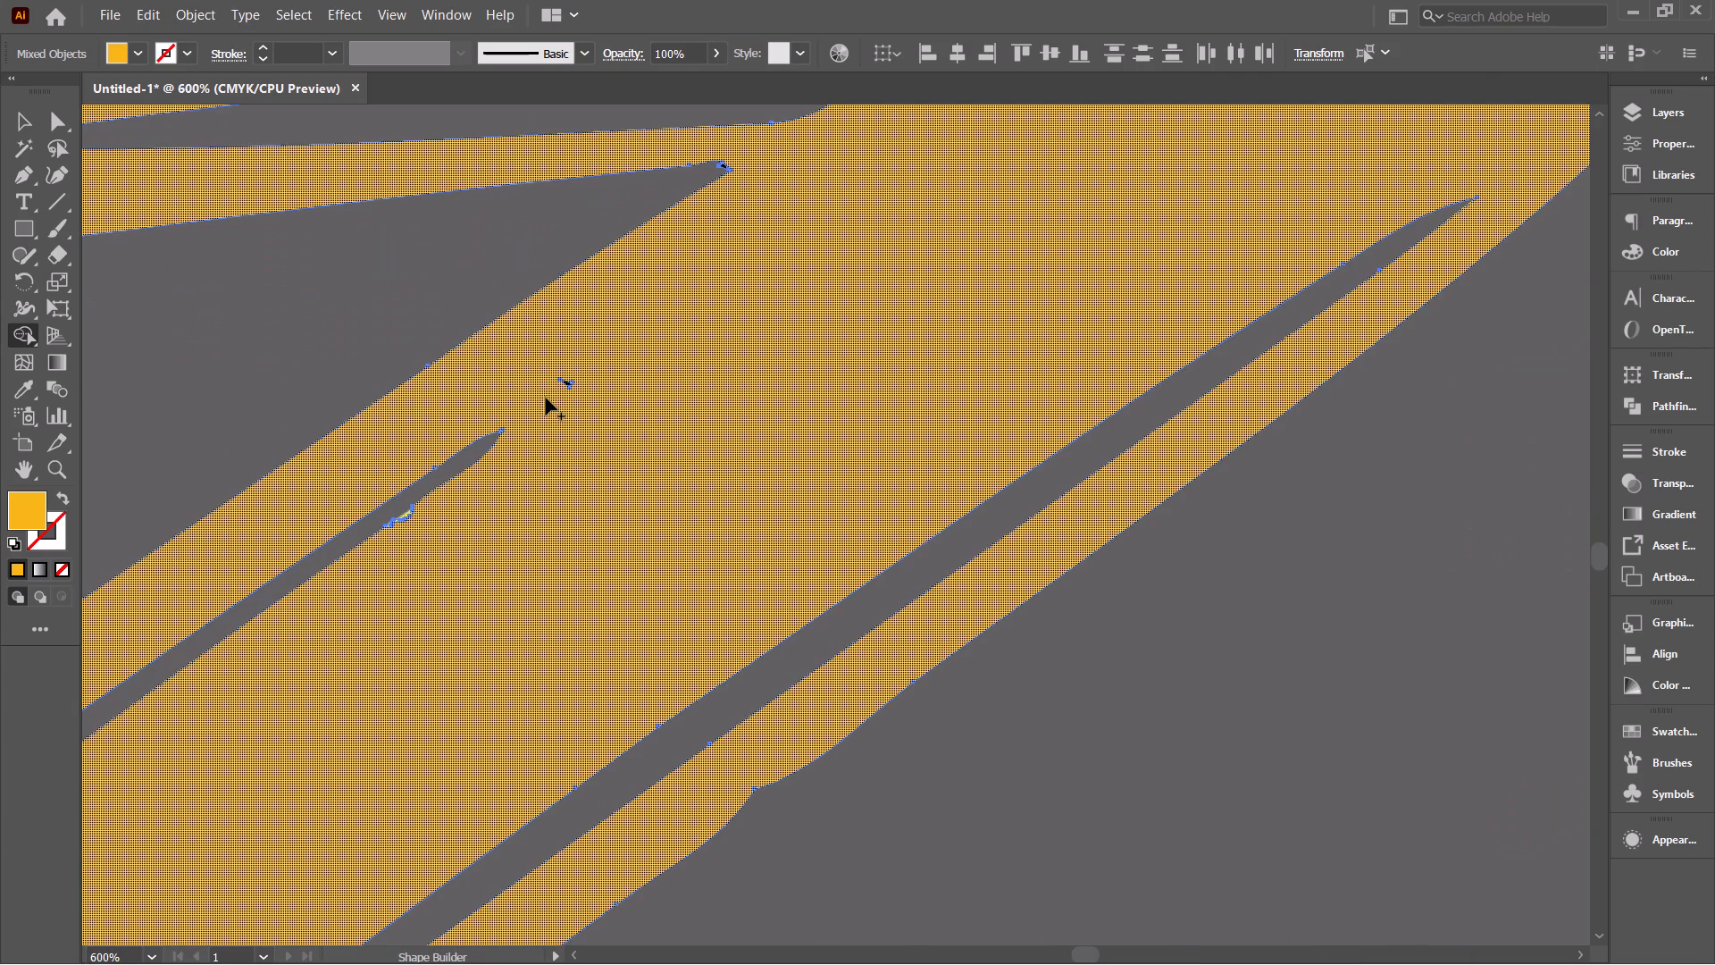
left_click_drag(546, 398, 610, 426)
left_click_drag(610, 426, 534, 392)
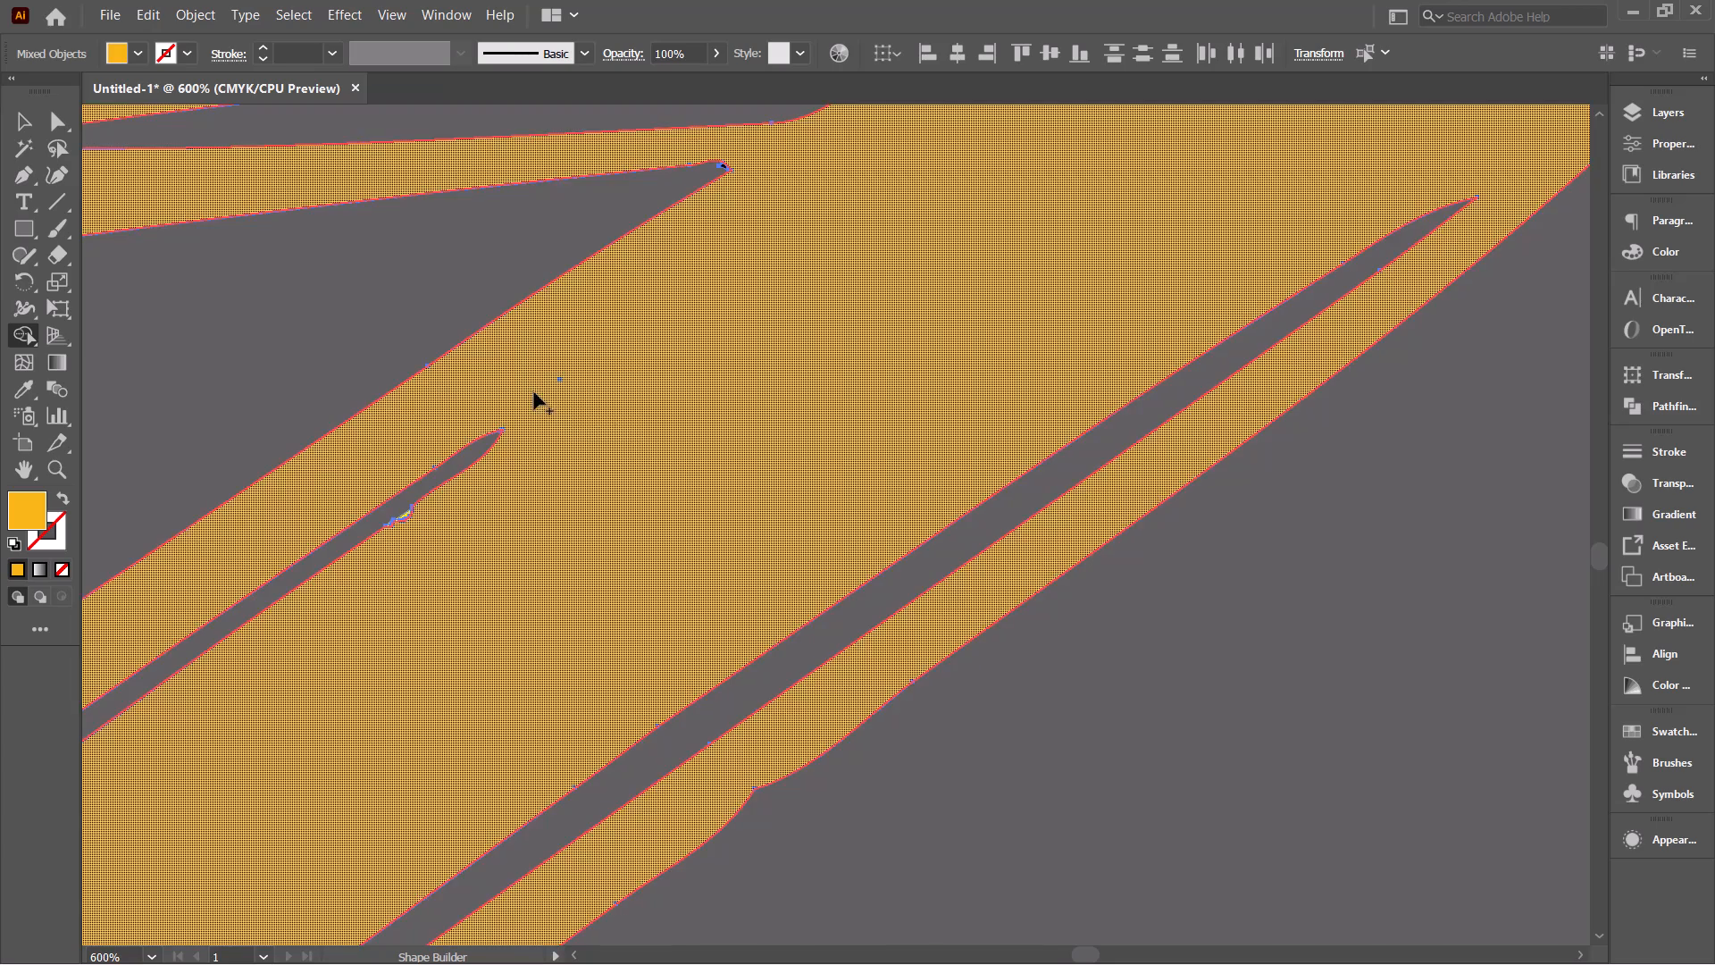
left_click_drag(534, 392, 572, 356)
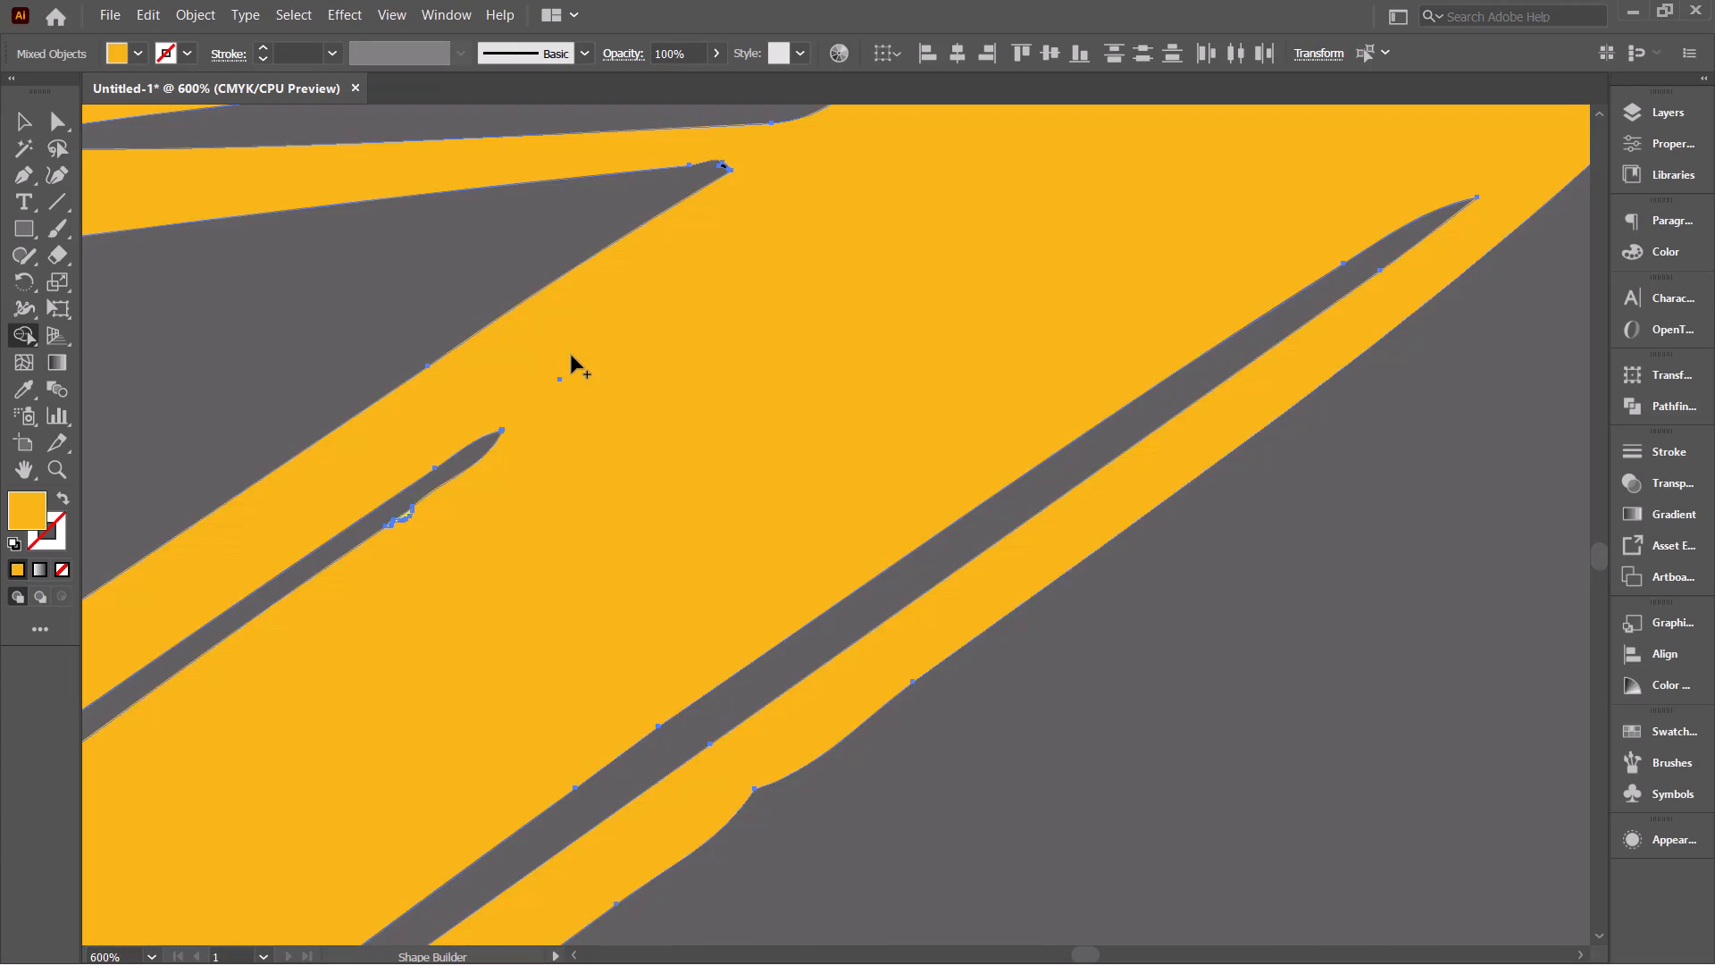